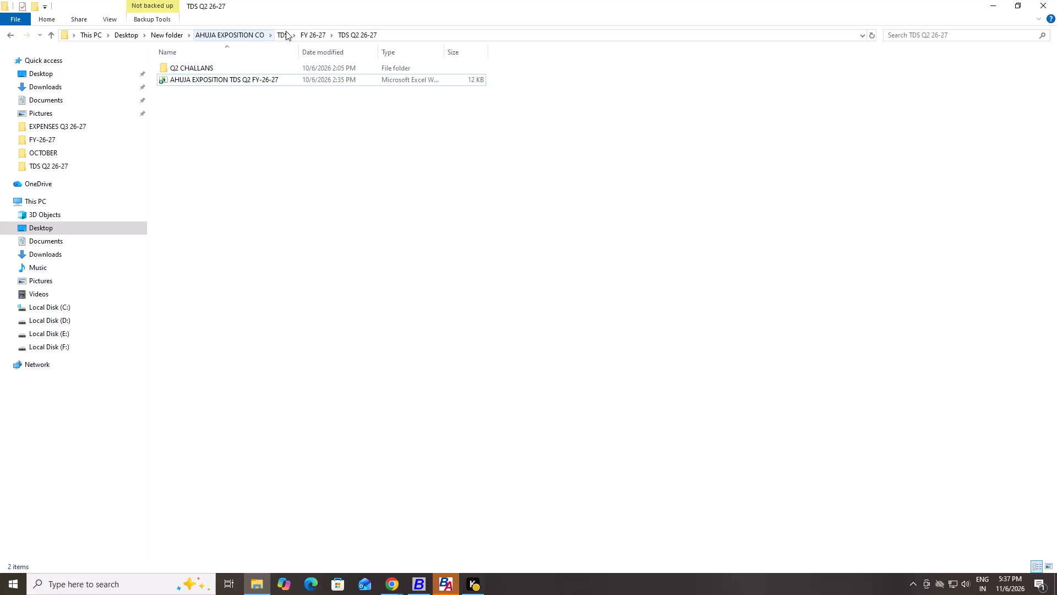
Open the AHUJA EXPO. LEDGER 26-27 workbook from the AHUJA EXPOSITION SALE folder's FY-26-27 subfolder in Excel and maximize its window.
left_click(242, 36)
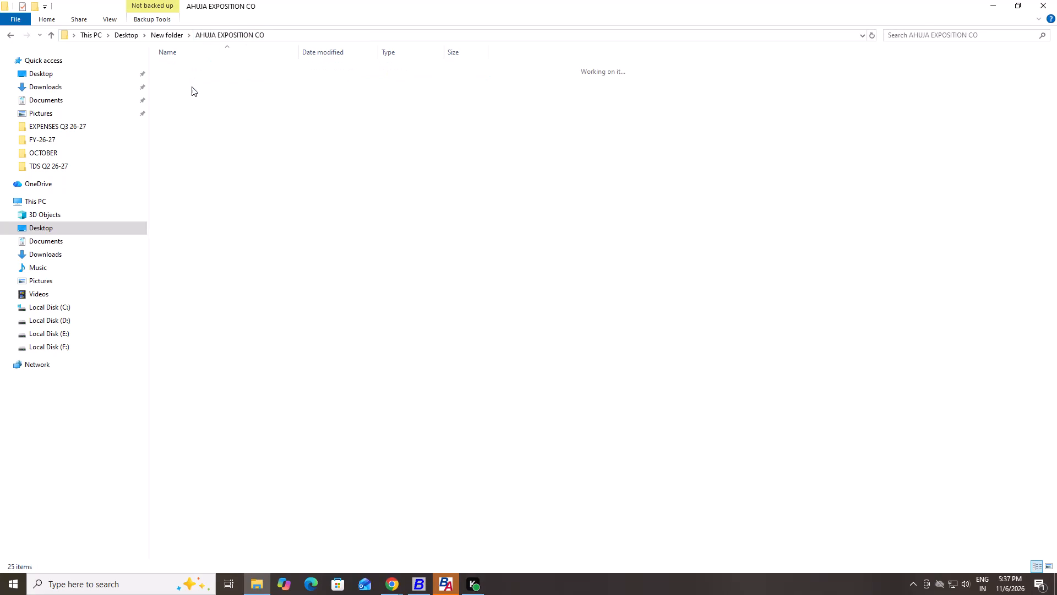
double_click(213, 97)
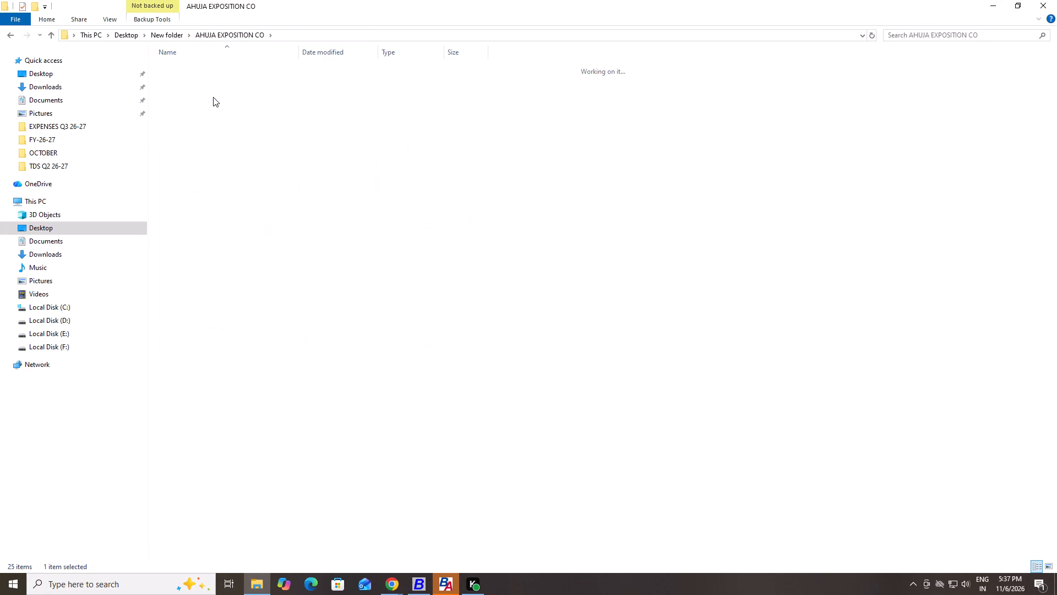
double_click(213, 106)
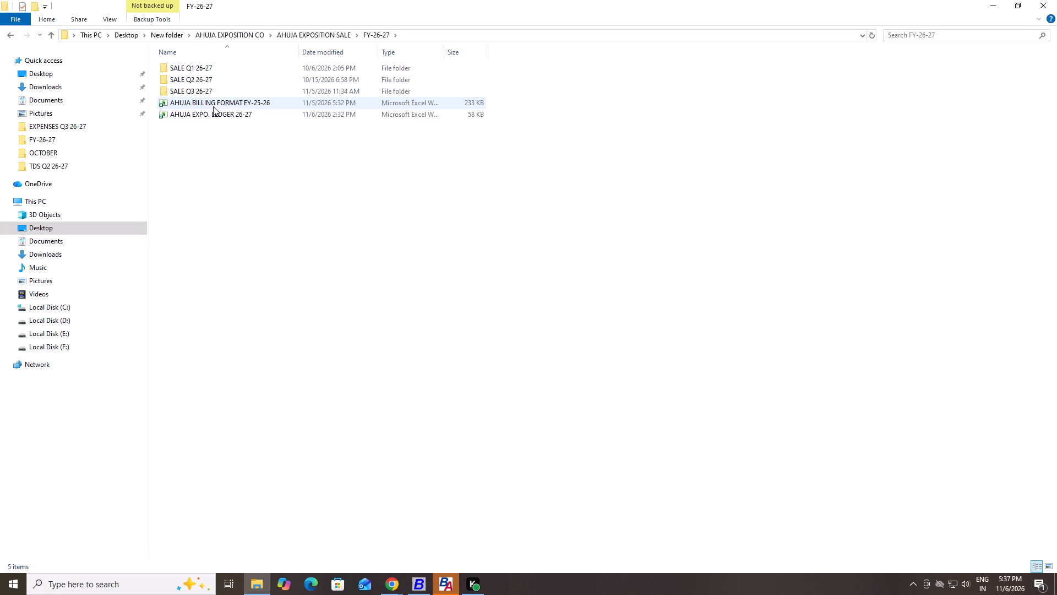
double_click(213, 111)
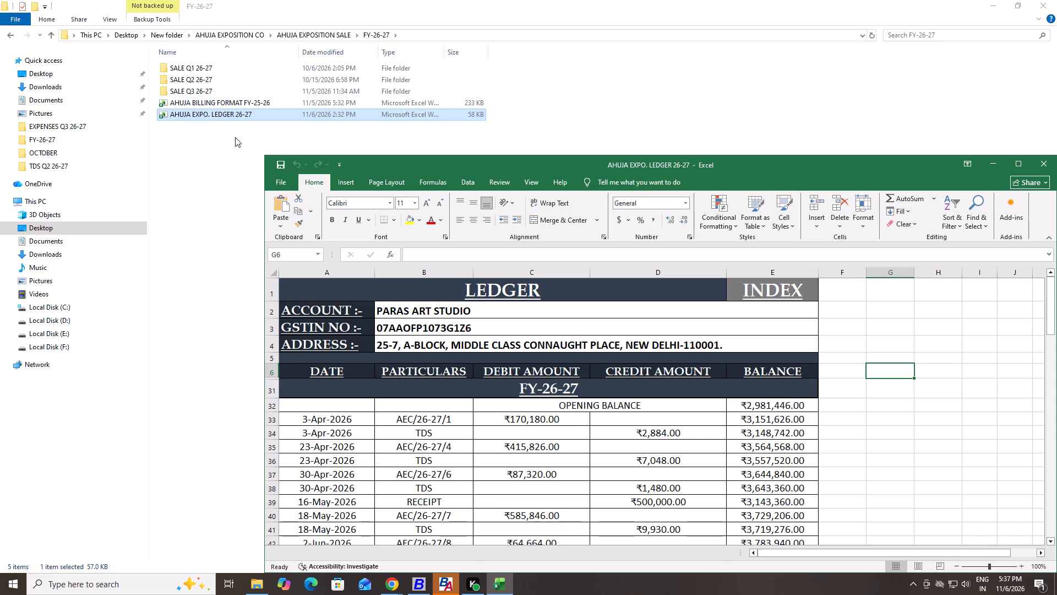
left_click_drag(853, 159, 640, 136)
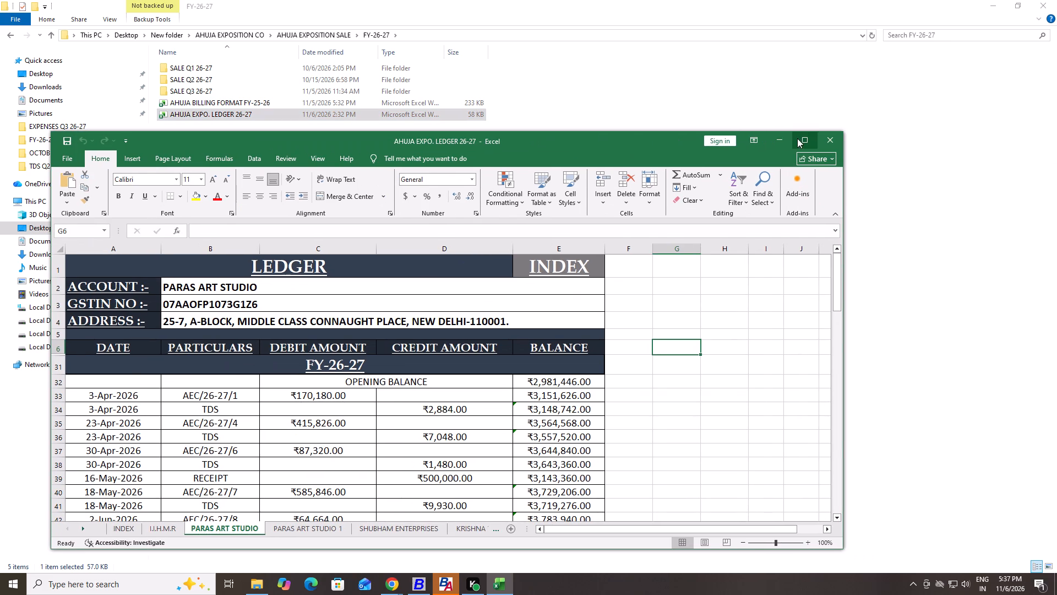
left_click(797, 138)
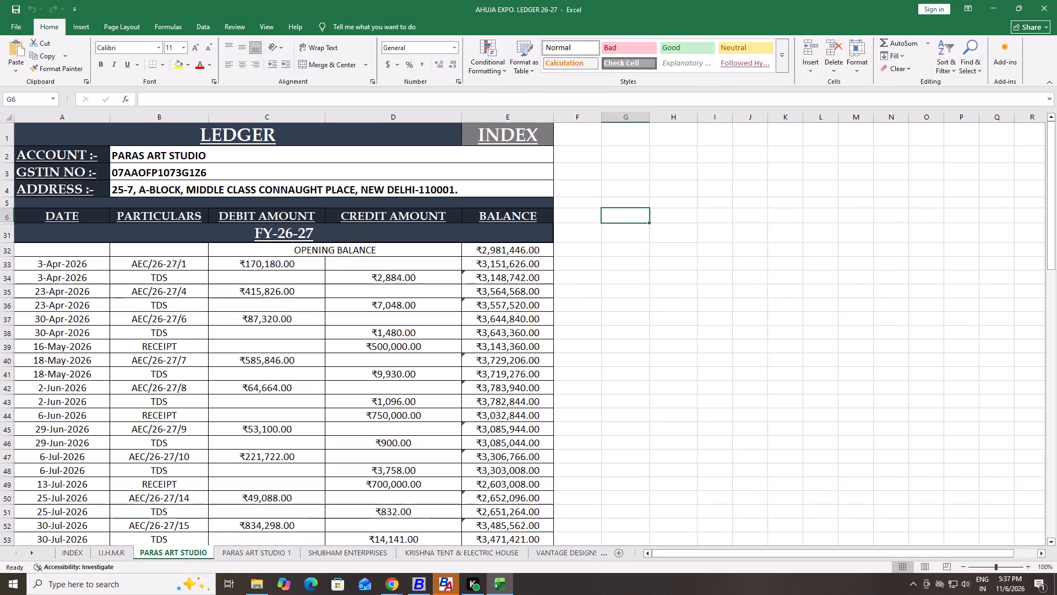
Go to the ledger's account index and open the KRISHNA TENT & ELECTRIC HOUSE account from it.
left_click(499, 140)
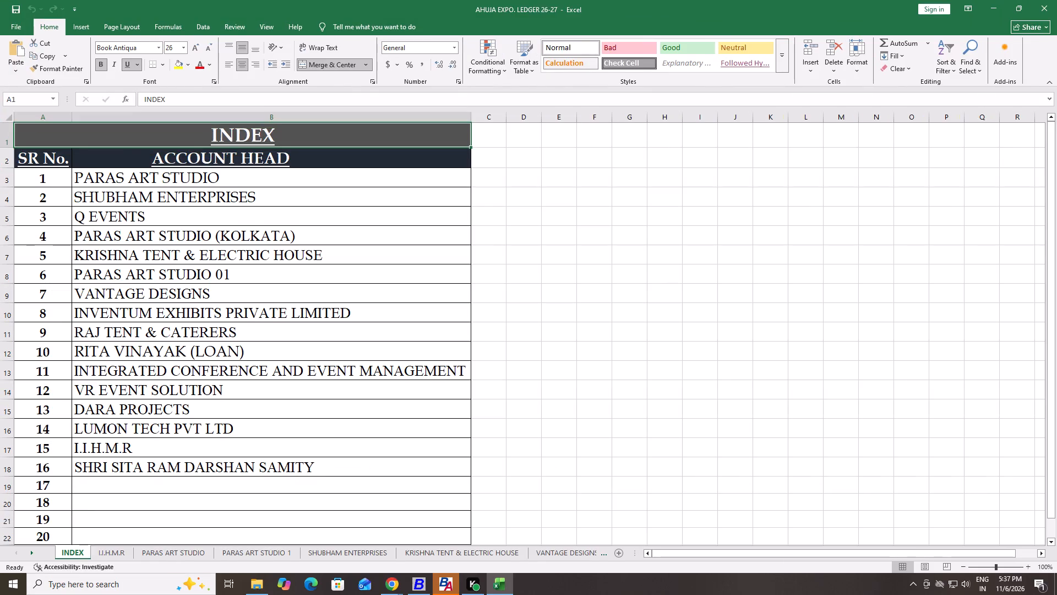
left_click(261, 258)
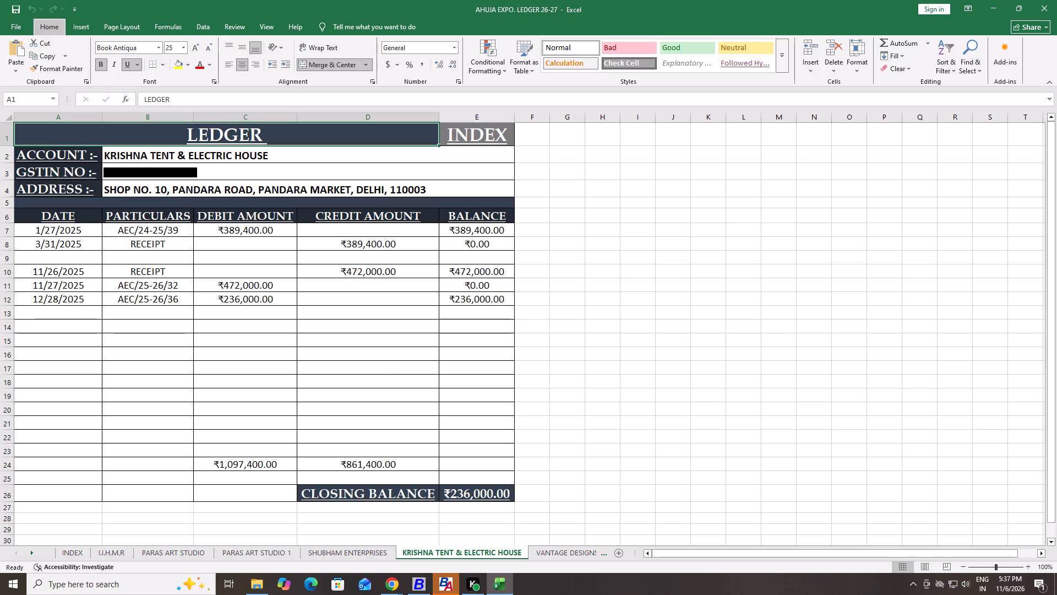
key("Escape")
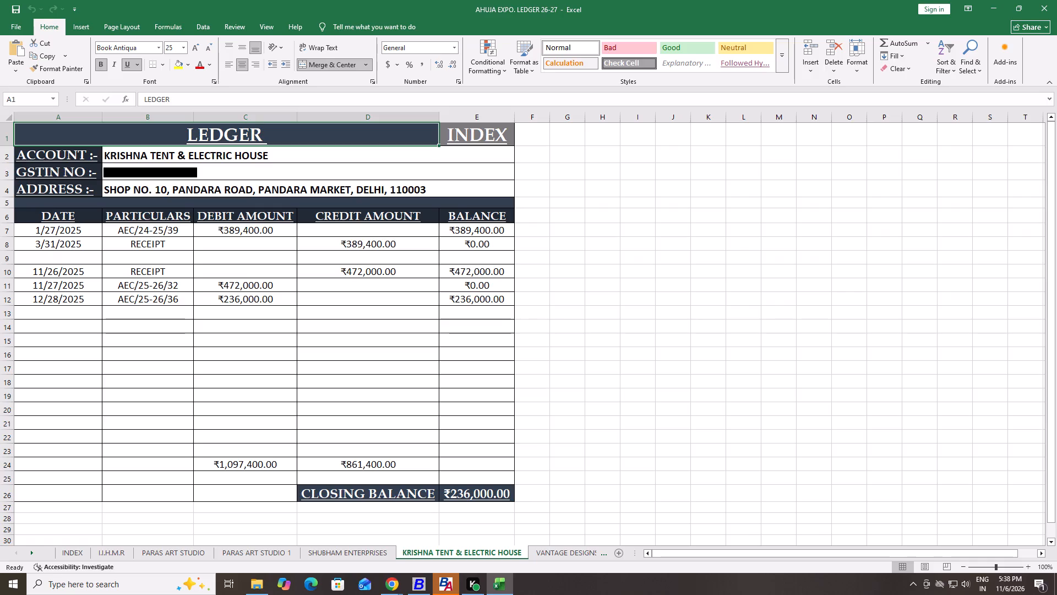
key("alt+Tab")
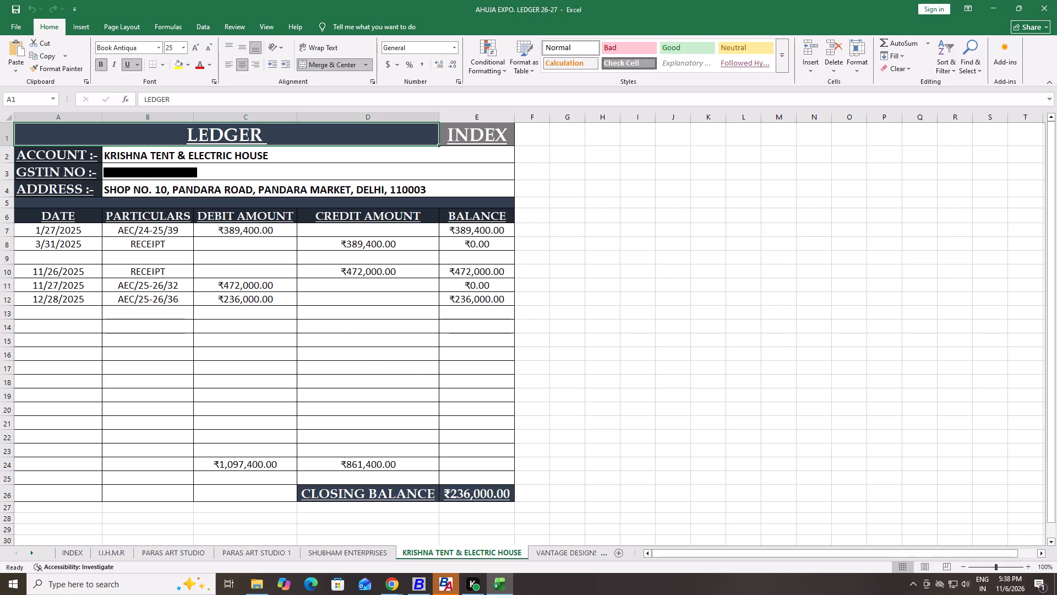
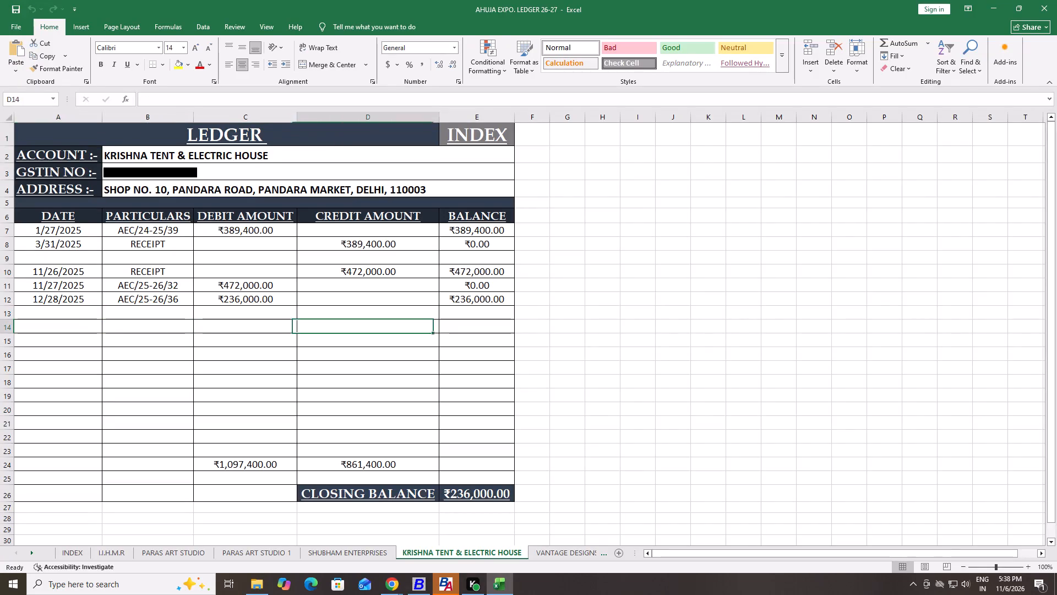
Enter the date 5-11-26 in the DATE column of row 14 in the KRISHNA TENT & ELECTRIC HOUSE ledger.
key("Left")
key("Left")
key("Left")
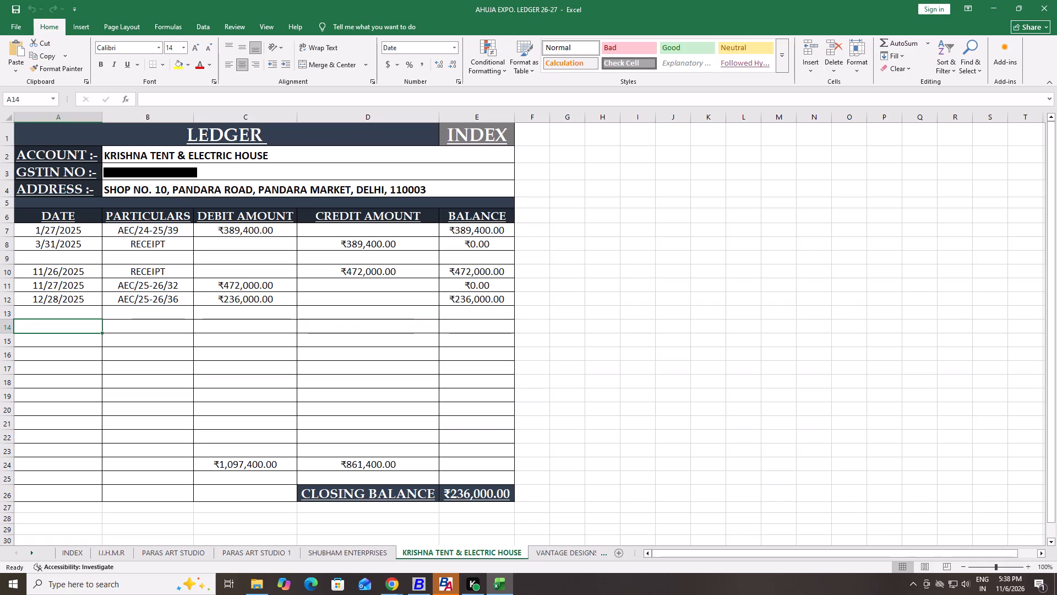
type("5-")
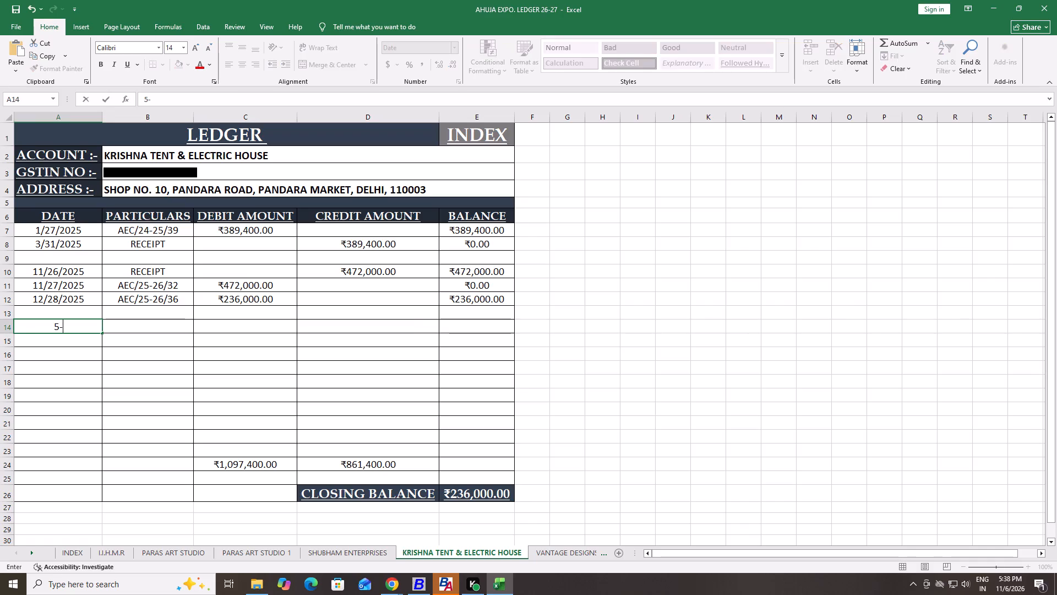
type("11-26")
Enter 5-11-26 as the date of the new ledger entry in row 14.
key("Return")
Copy the AEC/25-26/36 invoice reference from row 12 into the Particulars cell of row 14.
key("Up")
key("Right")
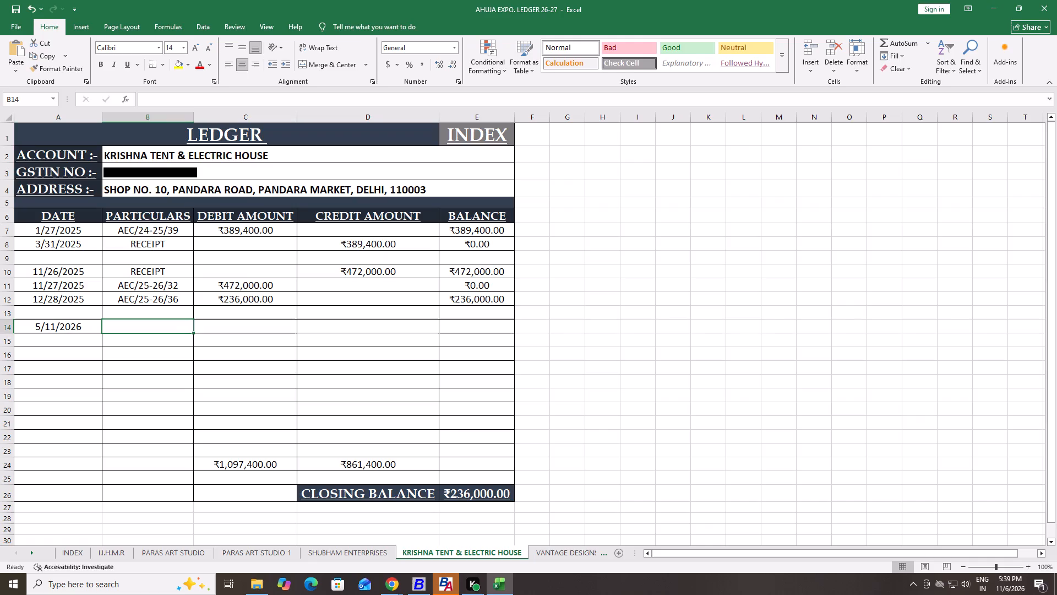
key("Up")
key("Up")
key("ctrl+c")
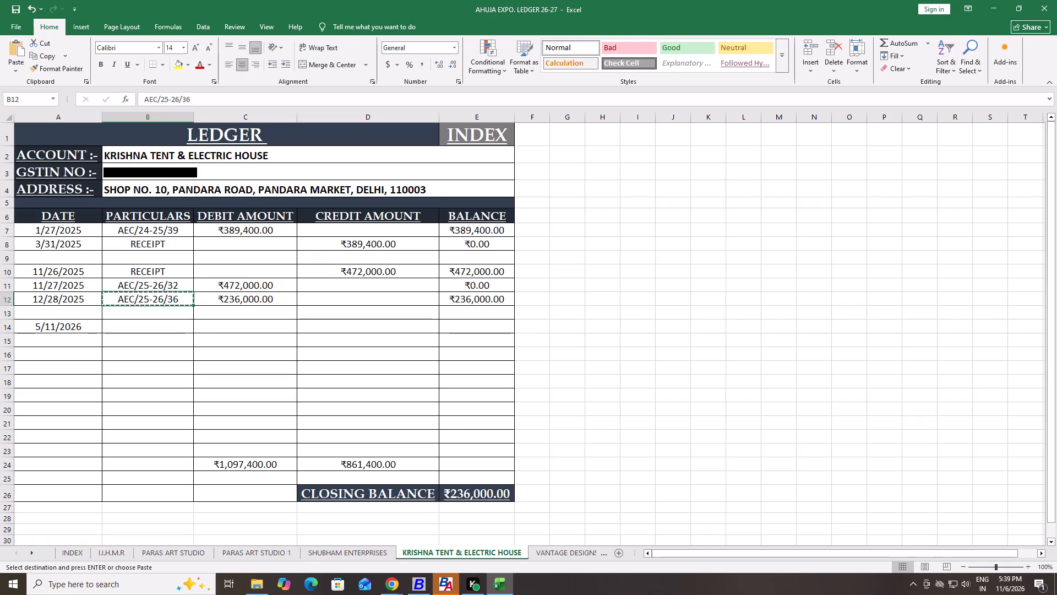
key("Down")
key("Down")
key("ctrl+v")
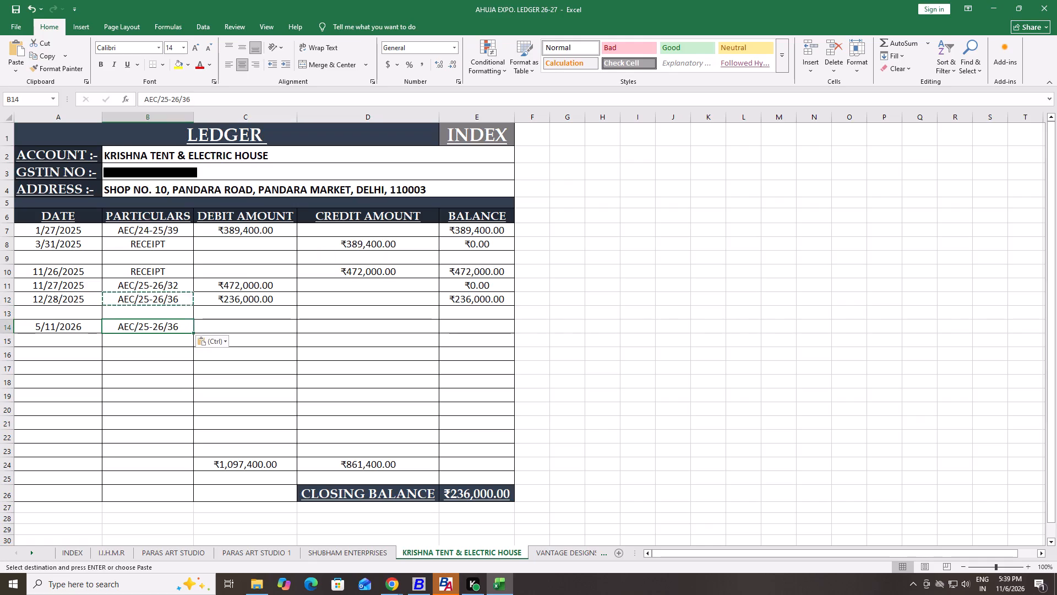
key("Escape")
Edit the copied invoice reference in row 14's Particulars cell to read AEC/26-27/30.
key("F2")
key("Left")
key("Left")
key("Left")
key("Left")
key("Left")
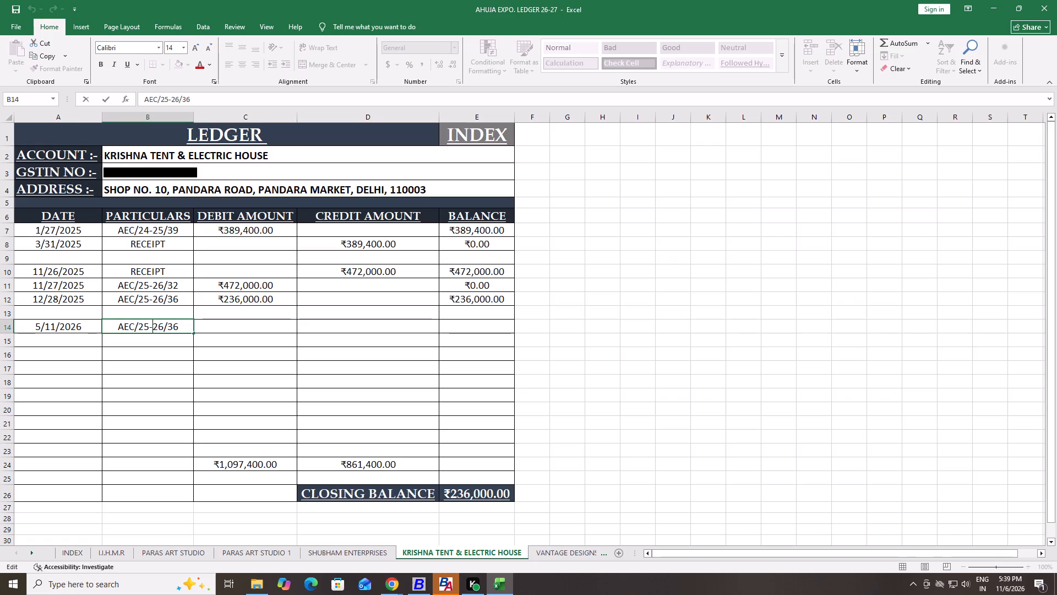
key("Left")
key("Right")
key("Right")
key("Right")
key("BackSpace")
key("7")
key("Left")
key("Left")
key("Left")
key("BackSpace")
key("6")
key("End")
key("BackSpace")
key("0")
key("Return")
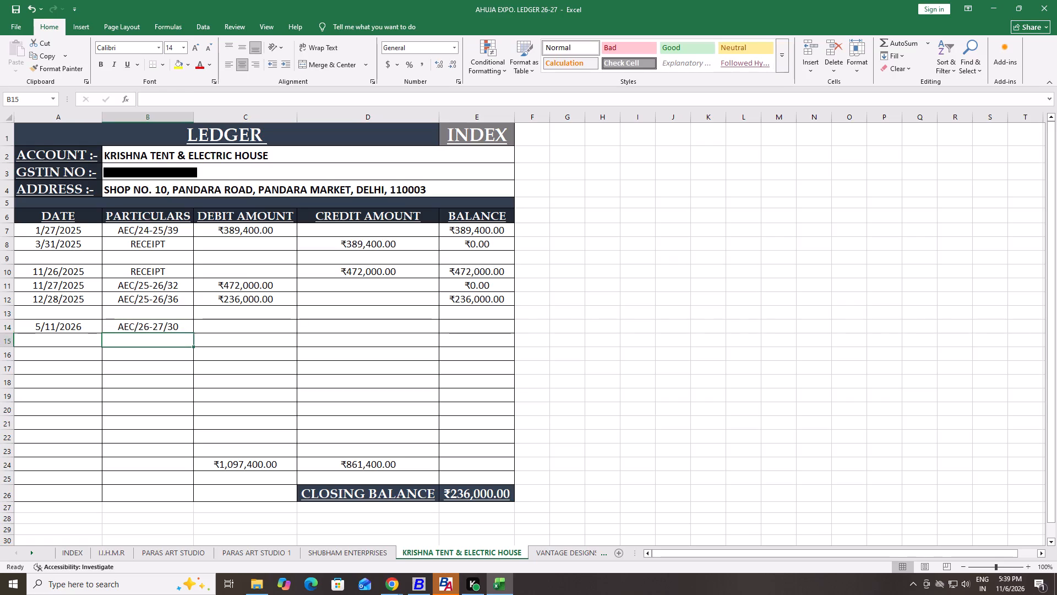
Enter a debit amount of 141600 for the AEC/26-27/30 invoice in row 14.
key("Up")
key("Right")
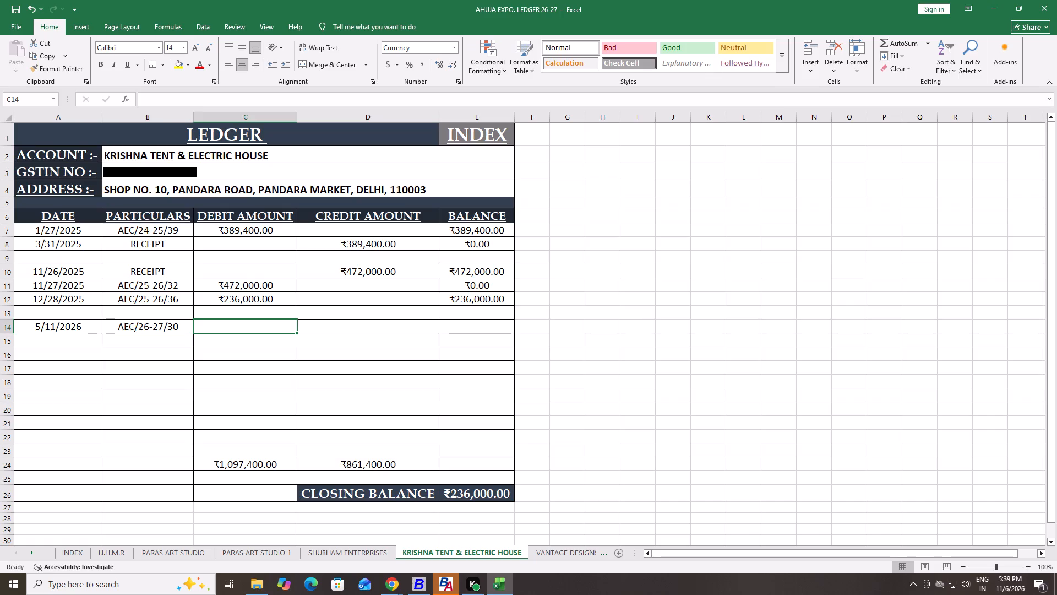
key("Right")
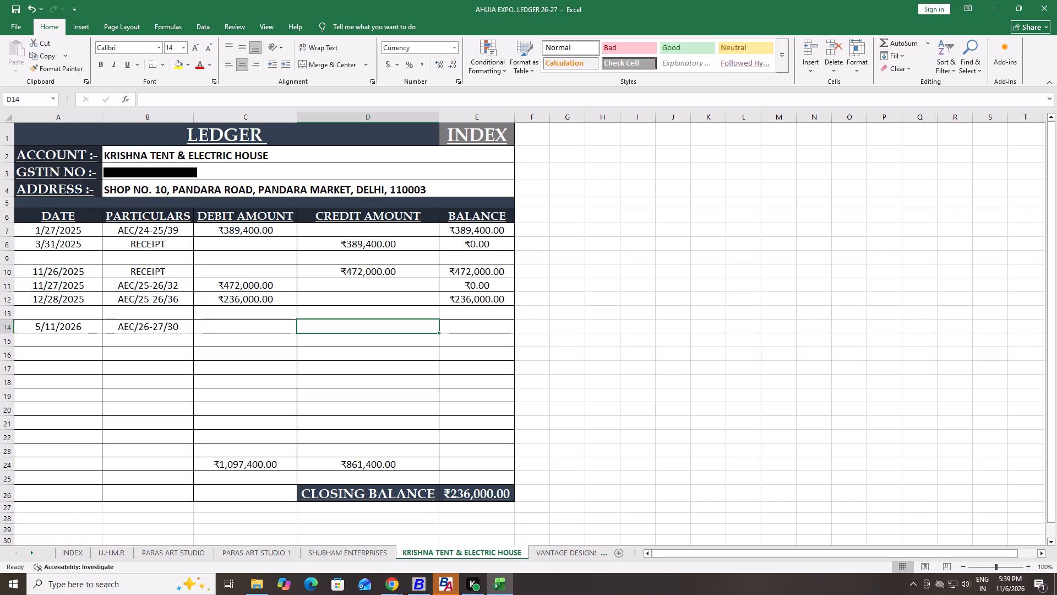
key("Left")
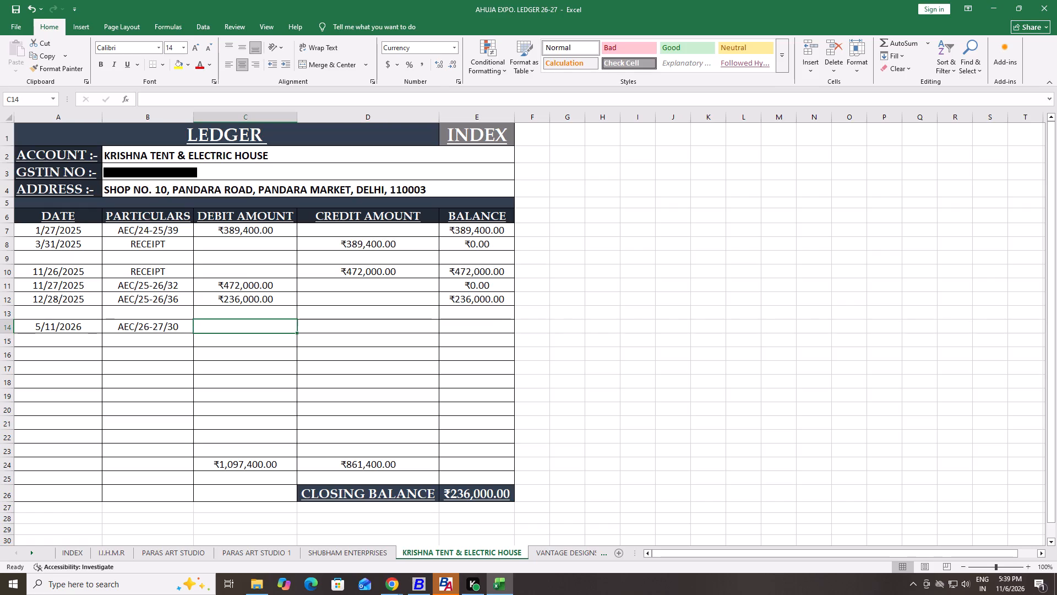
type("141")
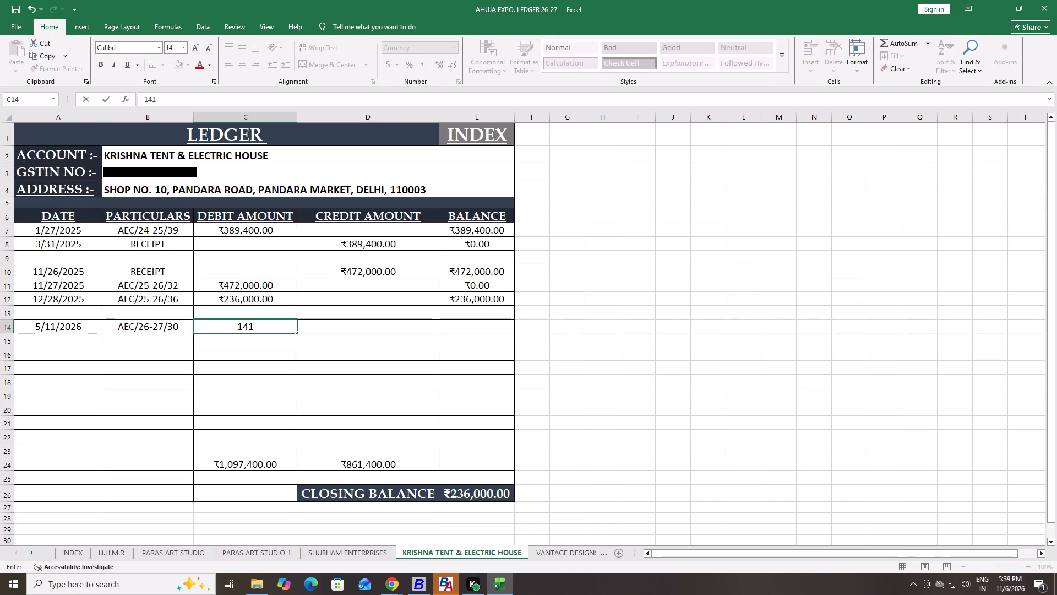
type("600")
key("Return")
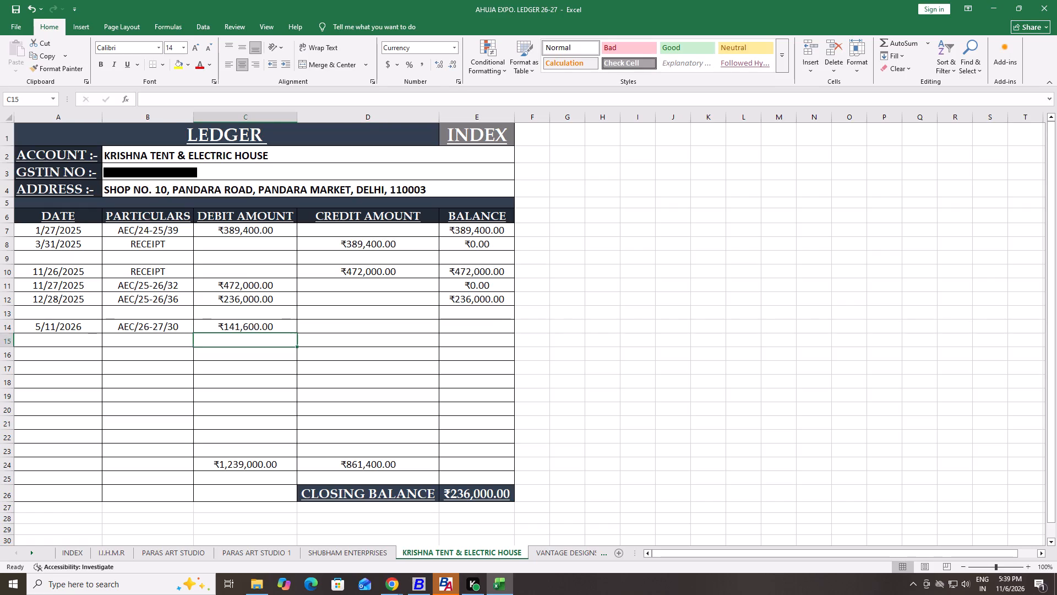
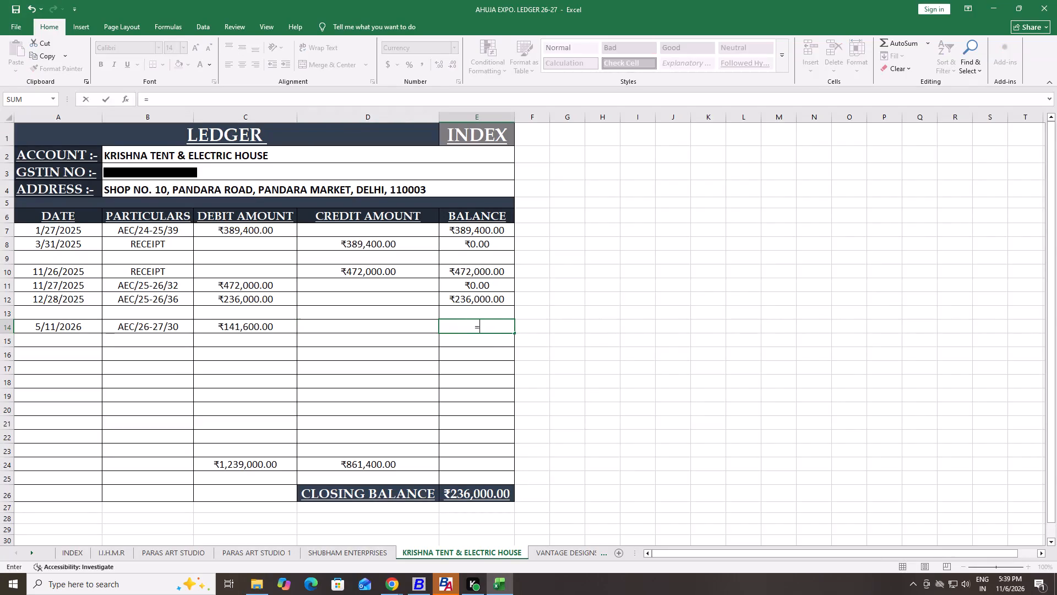
Calculate row 14's balance with a formula adding its debit amount in C14 to the previous balance in E12.
key("Up")
key("Up")
key("plus")
key("Left")
key("Left")
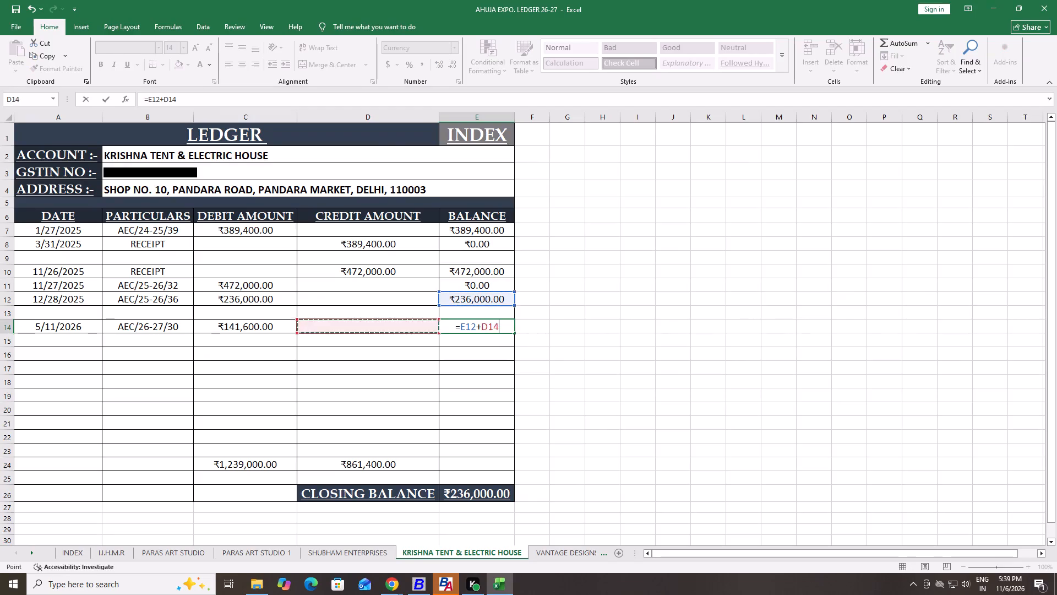
key("Return")
Enter a credit amount of 141600 in row 15, directly below the AEC/26-27/30 invoice entry.
key("Left")
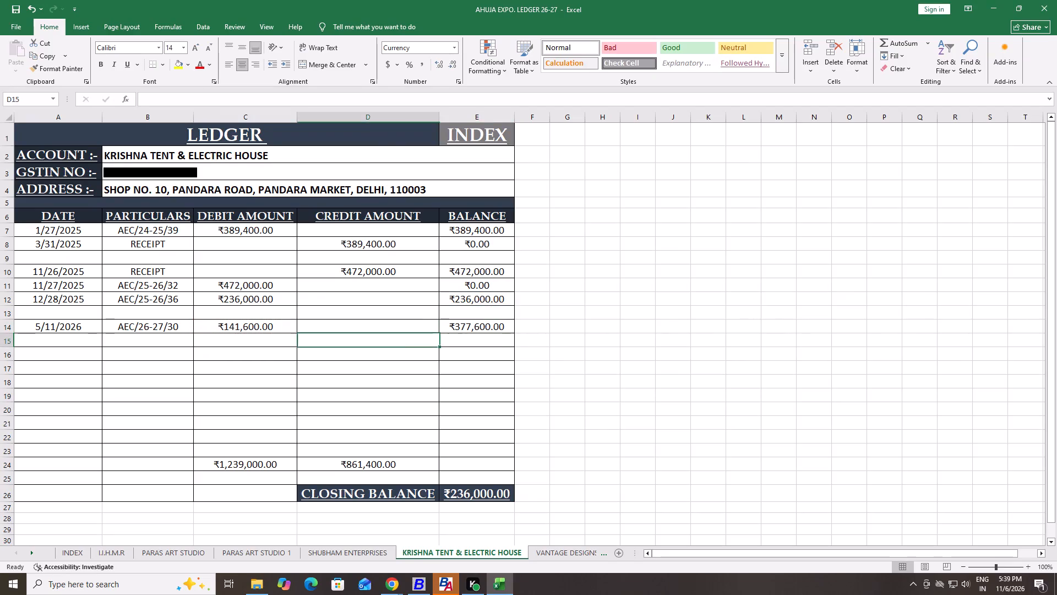
key("Left")
key("Right")
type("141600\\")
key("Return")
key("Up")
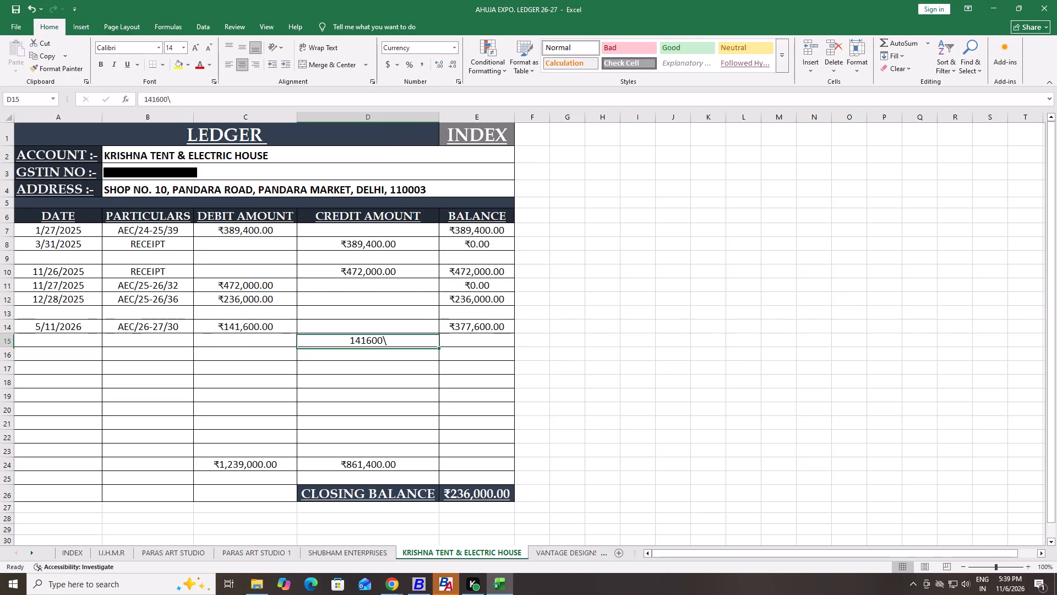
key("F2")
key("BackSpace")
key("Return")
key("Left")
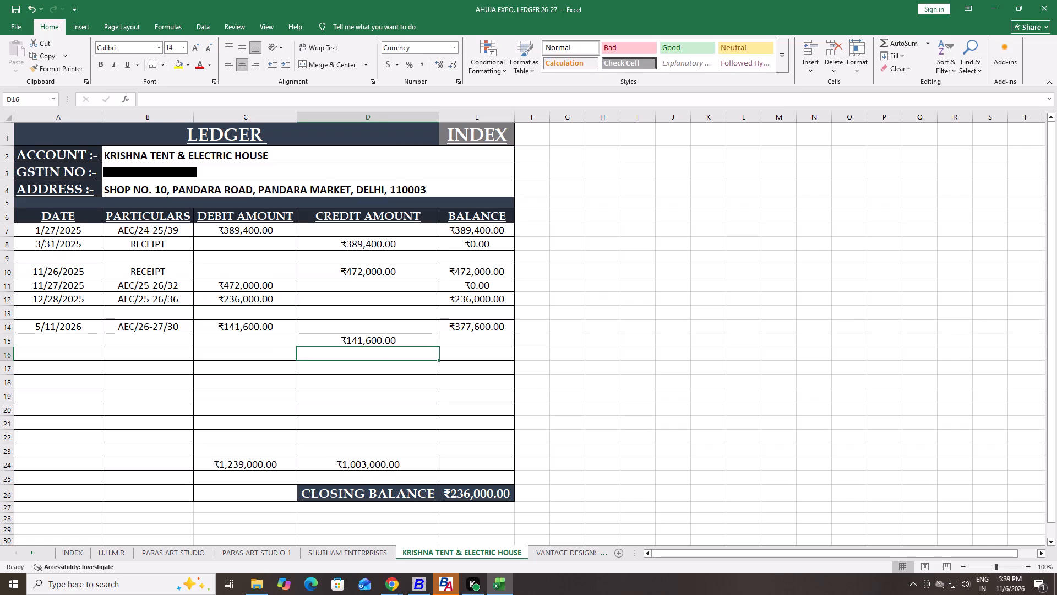
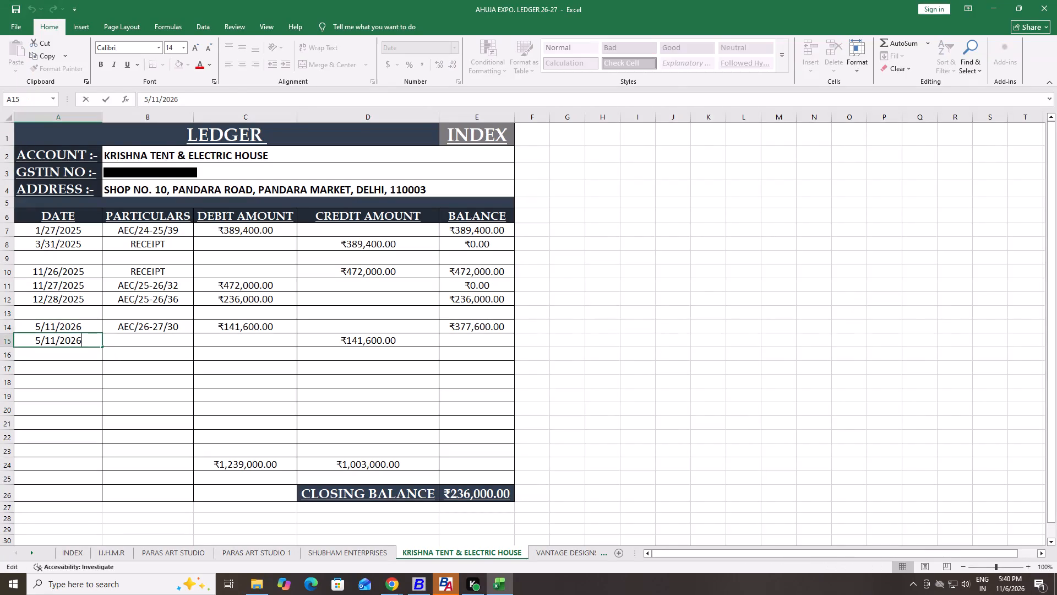
Change the date in A15 to 6/11/2026.
key("Left")
key("Left")
key("Left")
key("Left")
key("Left")
key("Left")
key("BackSpace")
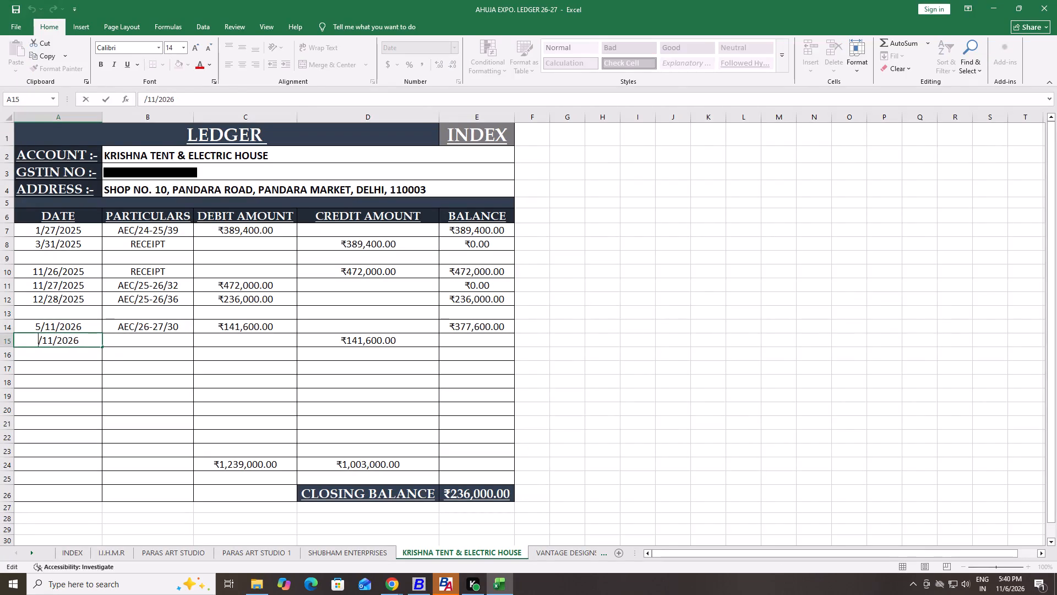
key("6")
key("Return")
Copy the RECEIPT text from the particulars in B10 and paste it into B15.
key("Up")
key("Right")
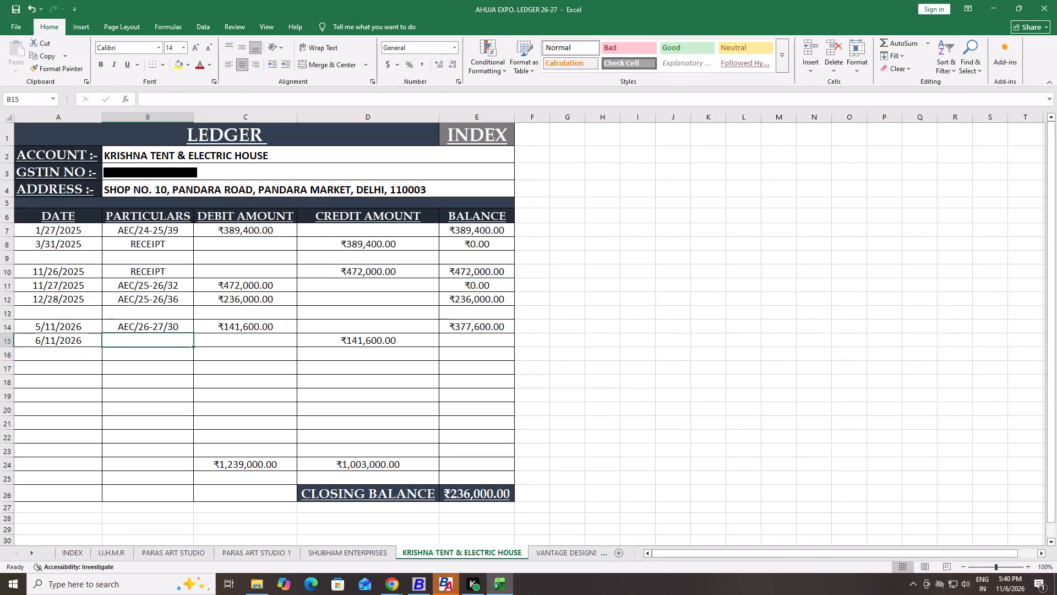
key("Up")
key("Up")
key("Up")
key("Up")
key("Up")
key("F2")
key("ctrl+shift+Left")
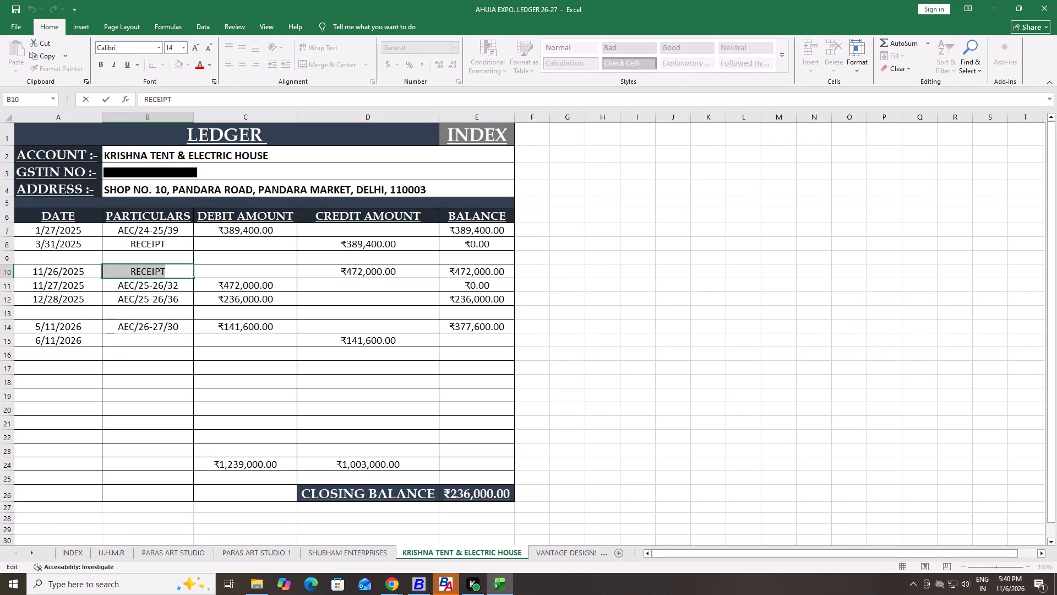
key("ctrl+c")
key("Escape")
key("Down")
key("Down")
key("Down")
key("Down")
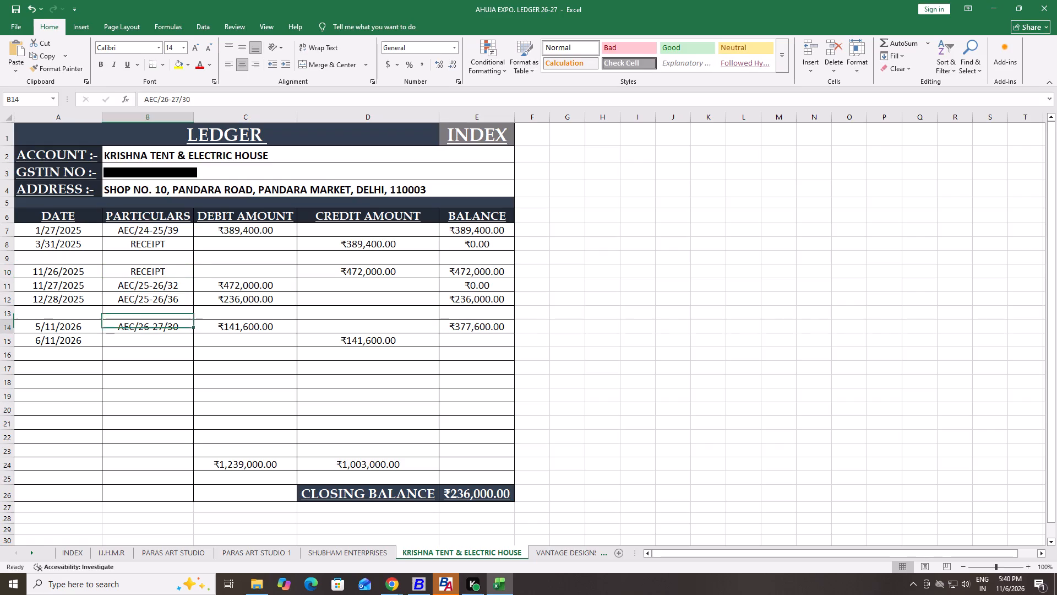
key("Down")
key("ctrl+v")
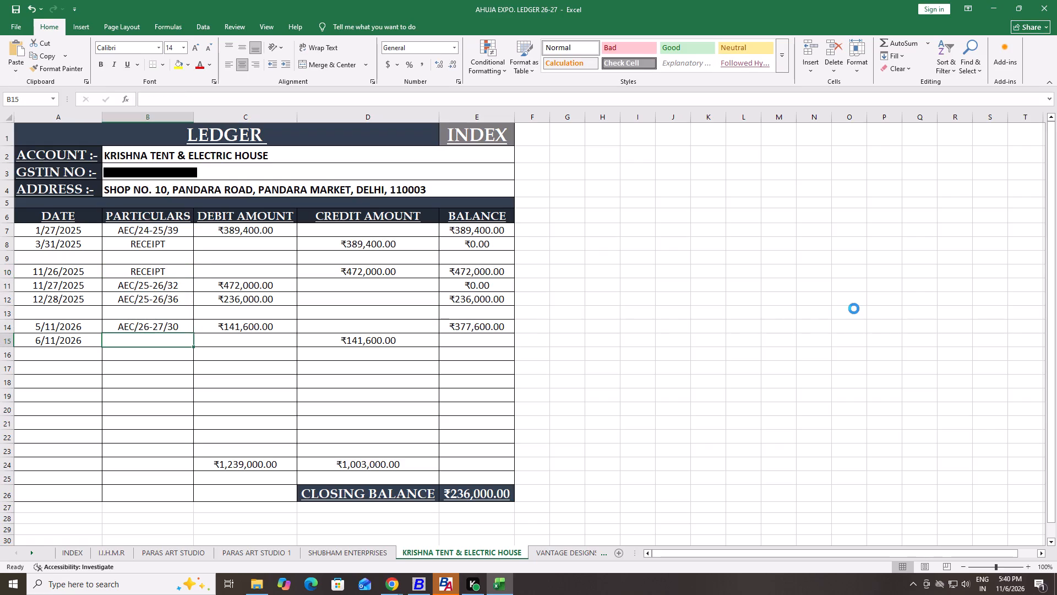
key("Escape")
Calculate row 15's balance in E15 with a formula subtracting the credit in D15 from the previous balance in E14.
key("Up")
key("Right")
key("Right")
key("Right")
key("Down")
key("equal")
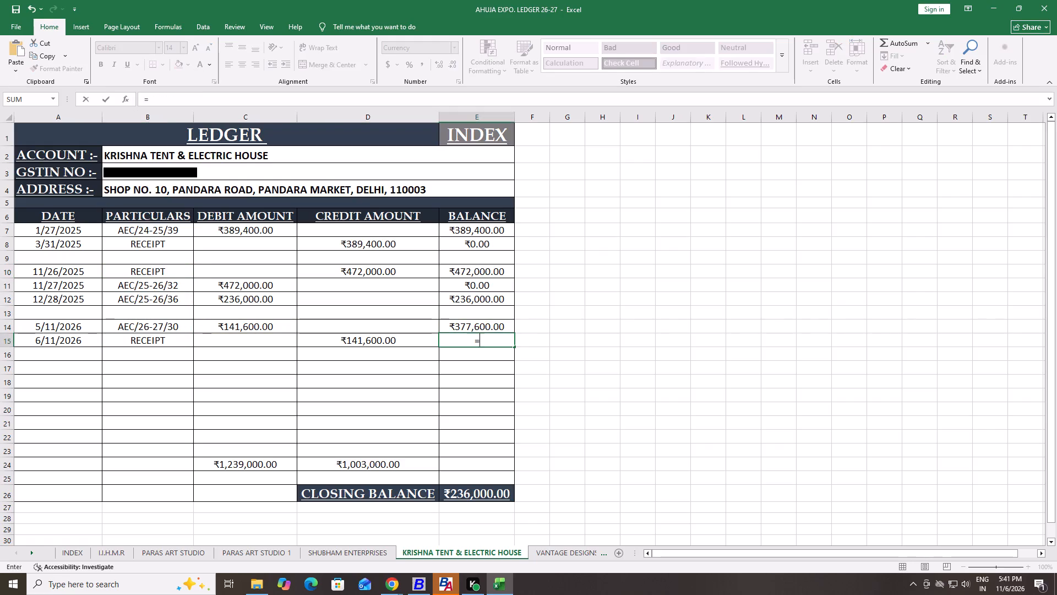
key("Up")
key("minus")
key("Left")
key("Return")
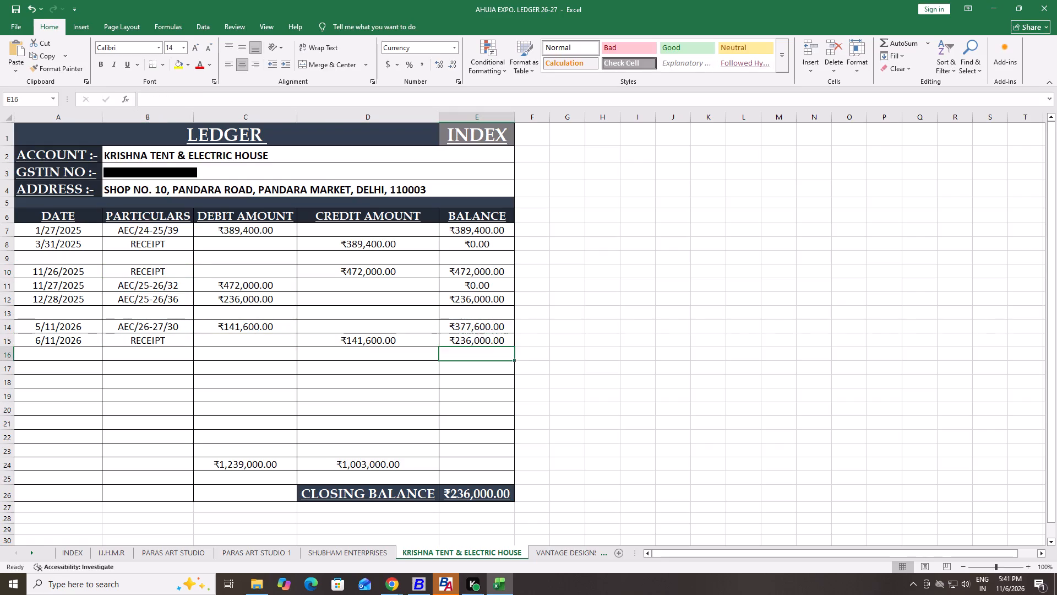
Check the cell ranges of the credit and debit total formulas in D24 and C24, and review the closing balance.
key("Down")
key("Down")
key("Down")
key("Down")
key("Down")
key("Down")
key("Down")
key("Down")
key("Left")
key("Left")
key("Right")
key("F2")
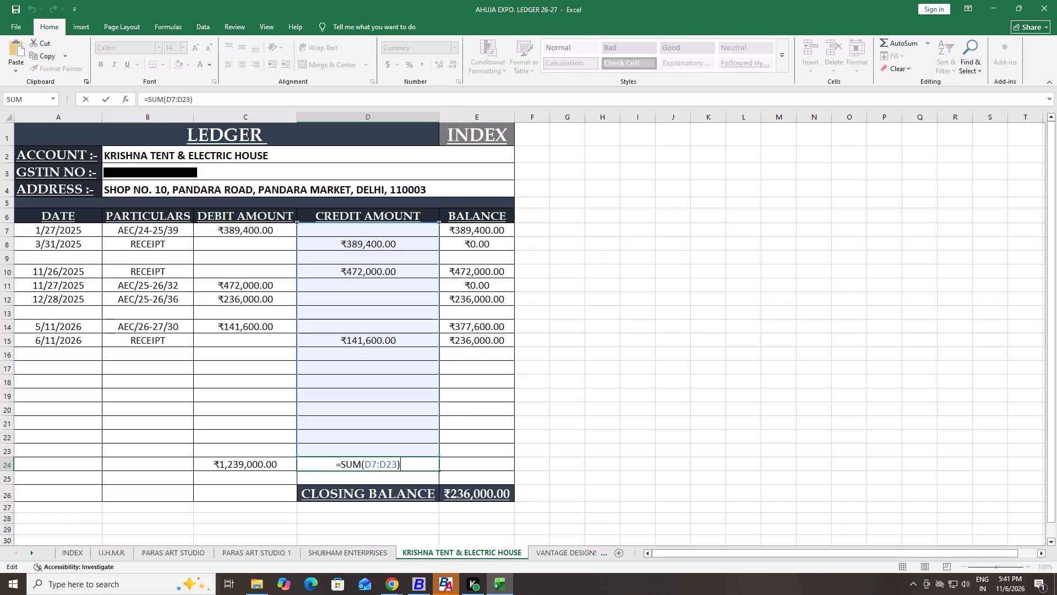
key("Escape")
key("Left")
key("F2")
key("Escape")
key("Right")
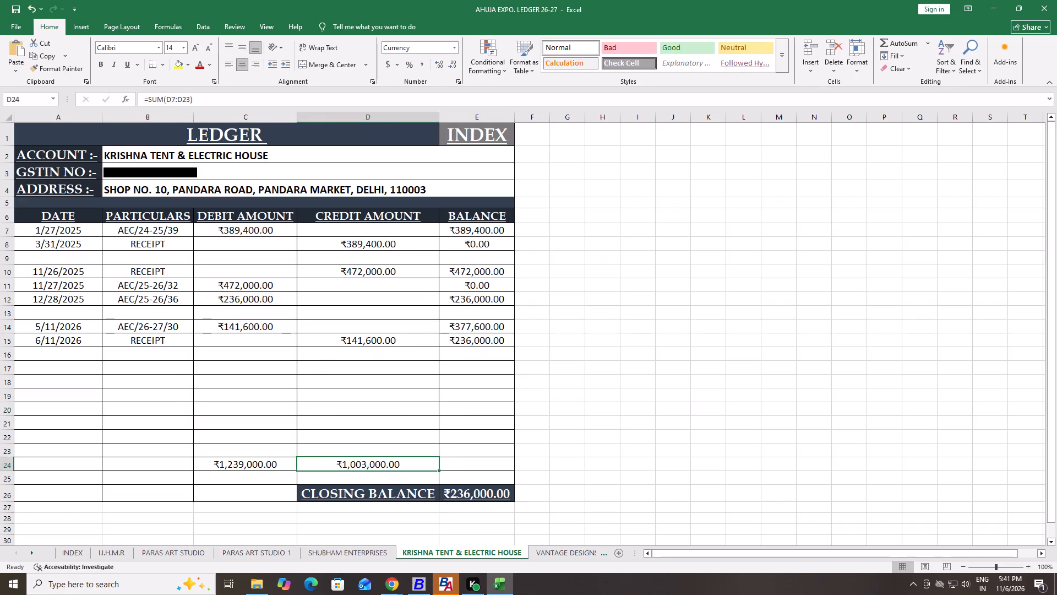
key("Right")
key("Down")
key("Down")
key("Down")
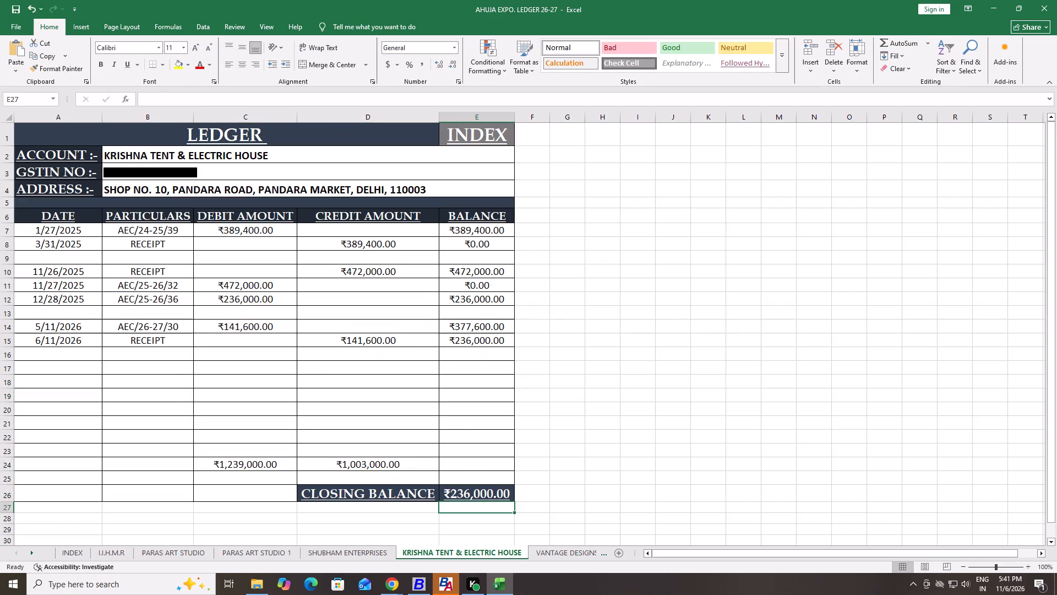
Save the ledger workbook.
key("ctrl+s")
key("ctrl+s")
key("ctrl+s")
Set the print area to the whole ledger, A1:E26, from the title row down to the closing balance row.
key("ctrl+Left")
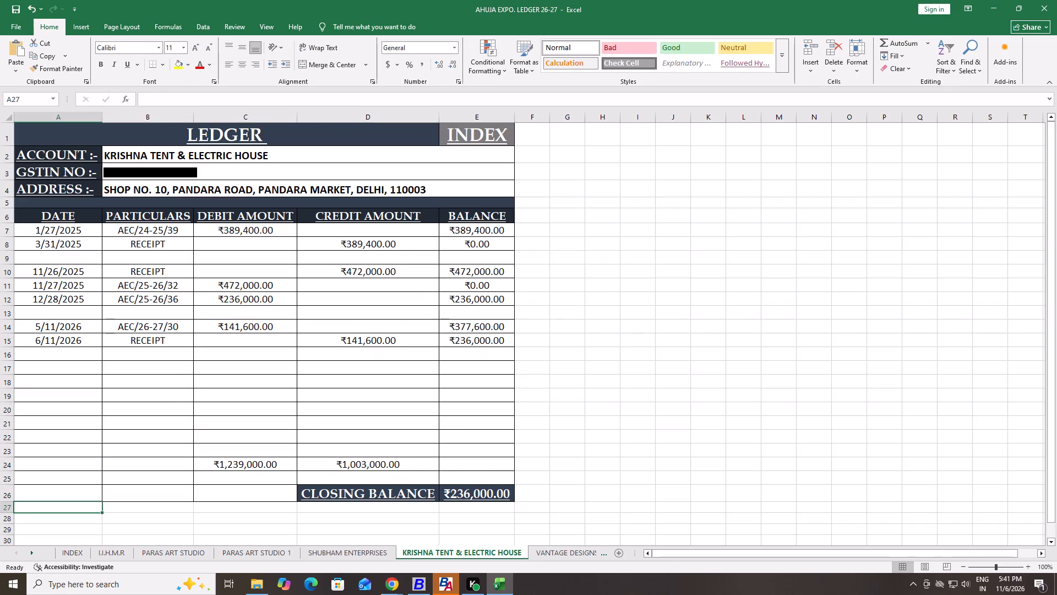
key("ctrl+Up")
key("ctrl+Up")
key("ctrl+Up")
key("ctrl+Up")
key("ctrl+Up")
key("ctrl+Up")
key("ctrl+Up")
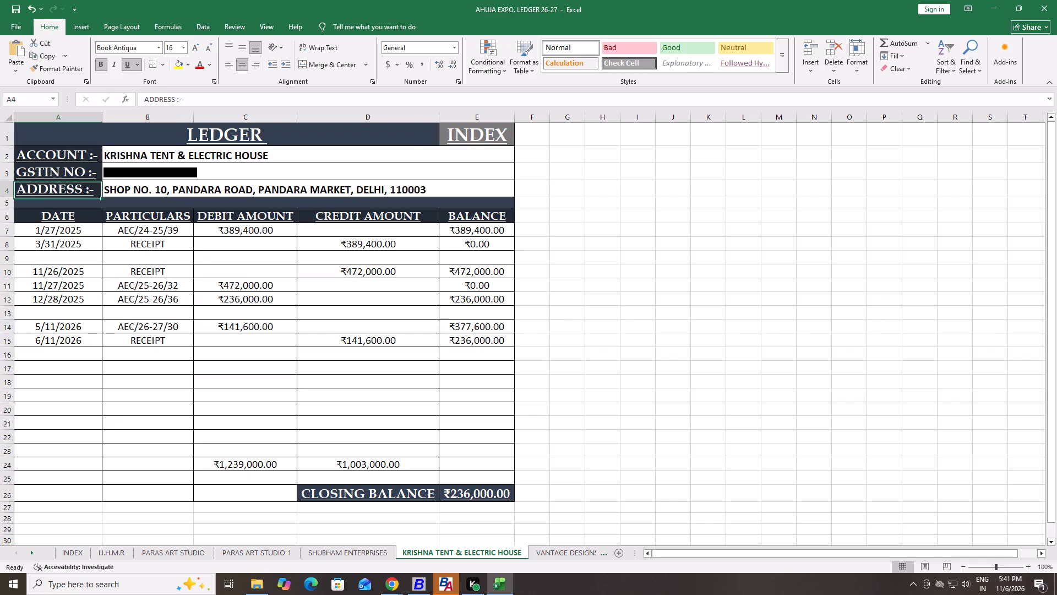
key("ctrl+Up")
key("ctrl+Up")
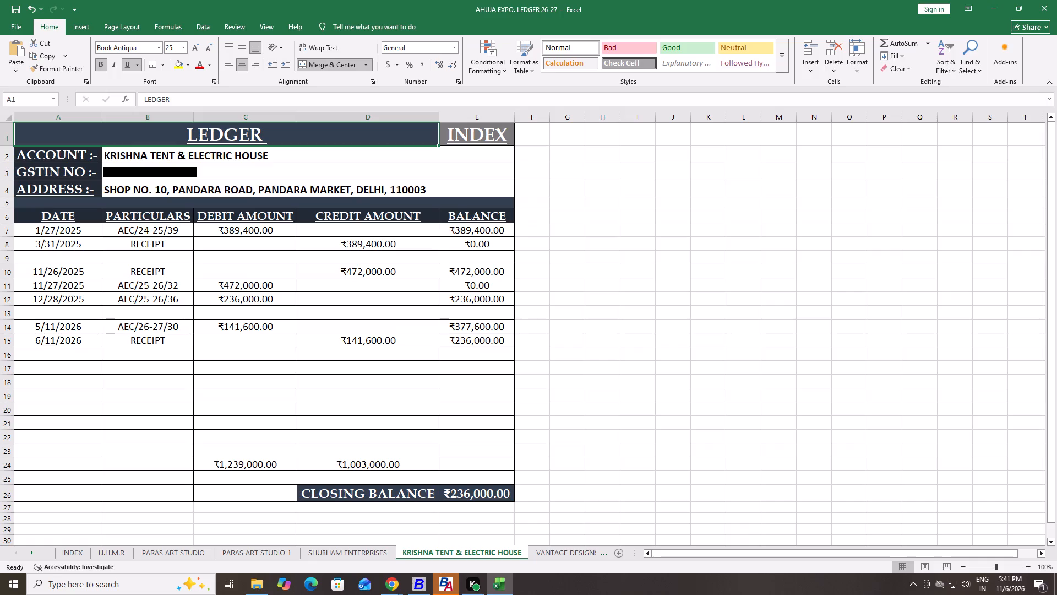
key("ctrl+shift+Right")
key("ctrl+shift+Down")
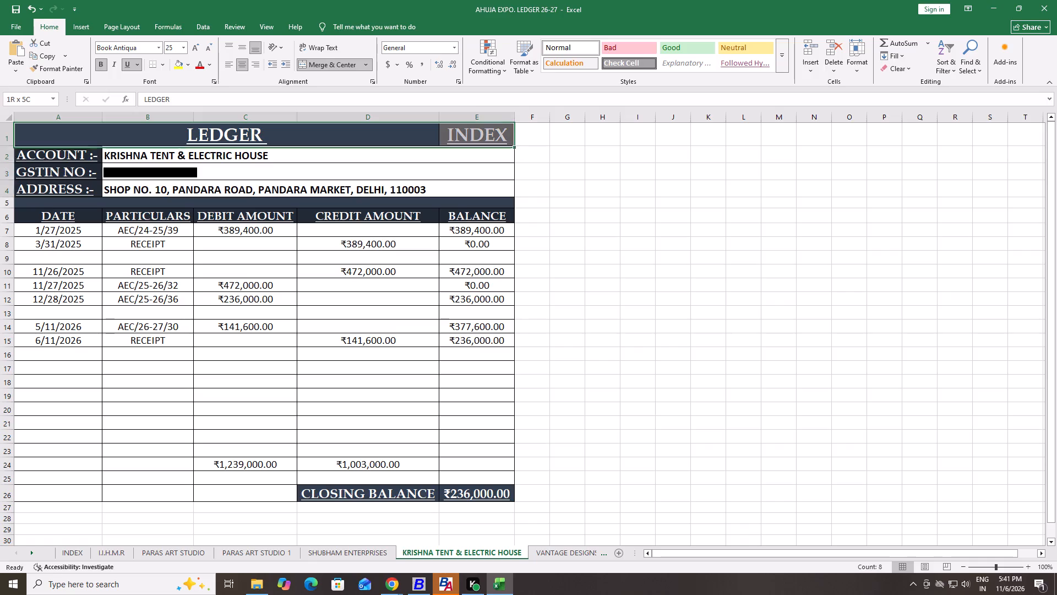
key("ctrl+shift+Down")
key("ctrl+shift+Down")
key("ctrl+shift+Down")
key("ctrl+shift+Down")
key("ctrl+shift+Down")
key("ctrl+shift+Down")
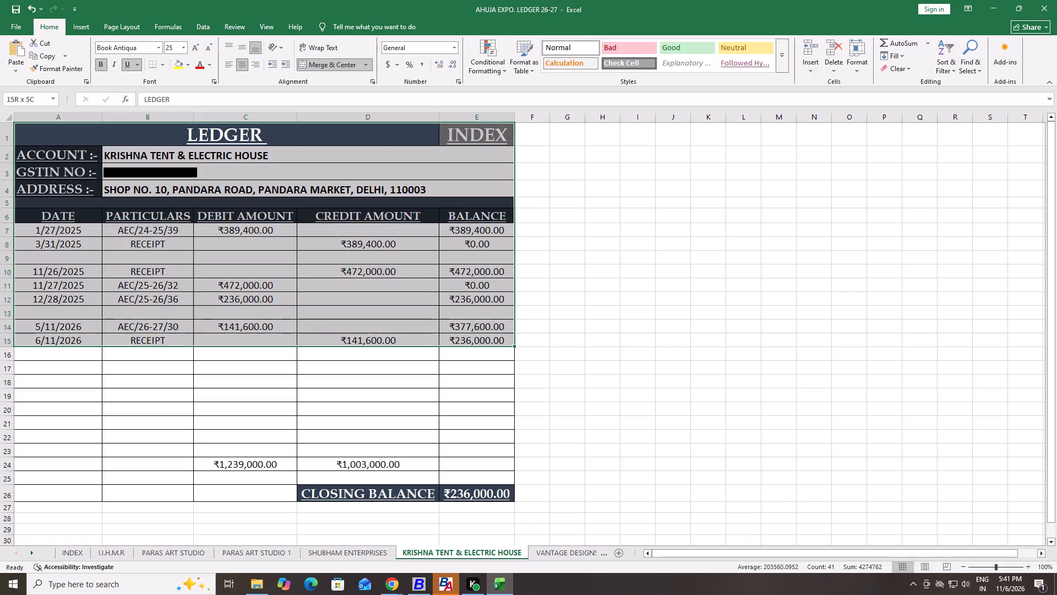
key("ctrl+shift+Down")
key("shift+Up")
key("ctrl+shift+Up")
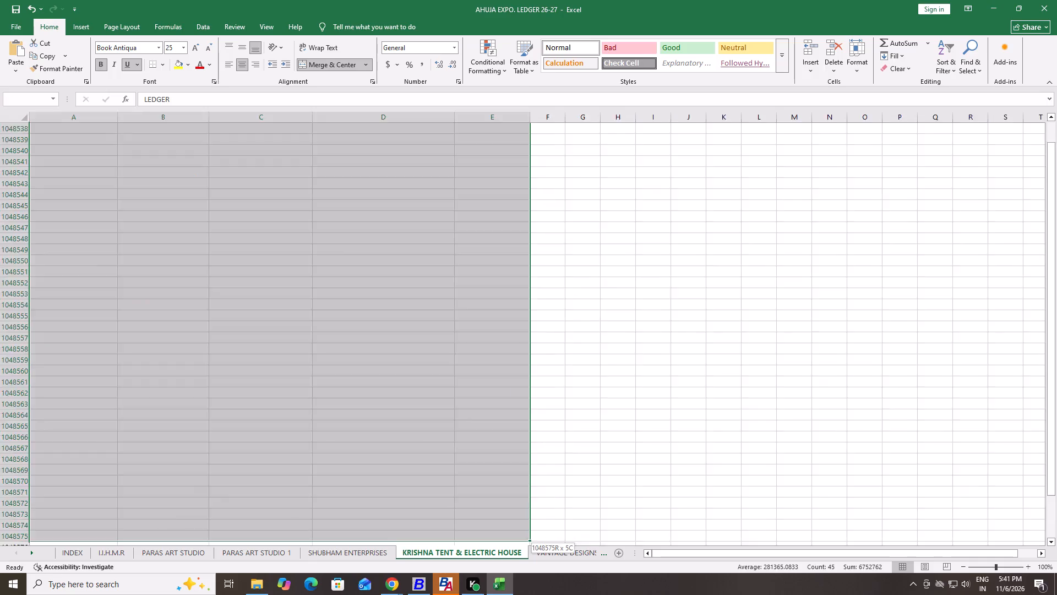
key("ctrl+shift+Up")
key("shift+Down")
key("shift+Down")
key("shift+Down")
key("shift+Down")
key("shift+Down")
key("shift+Down")
key("shift+Down")
key("shift+Down")
key("shift+Down")
key("shift+Down")
key("shift+Down")
key("shift+Down")
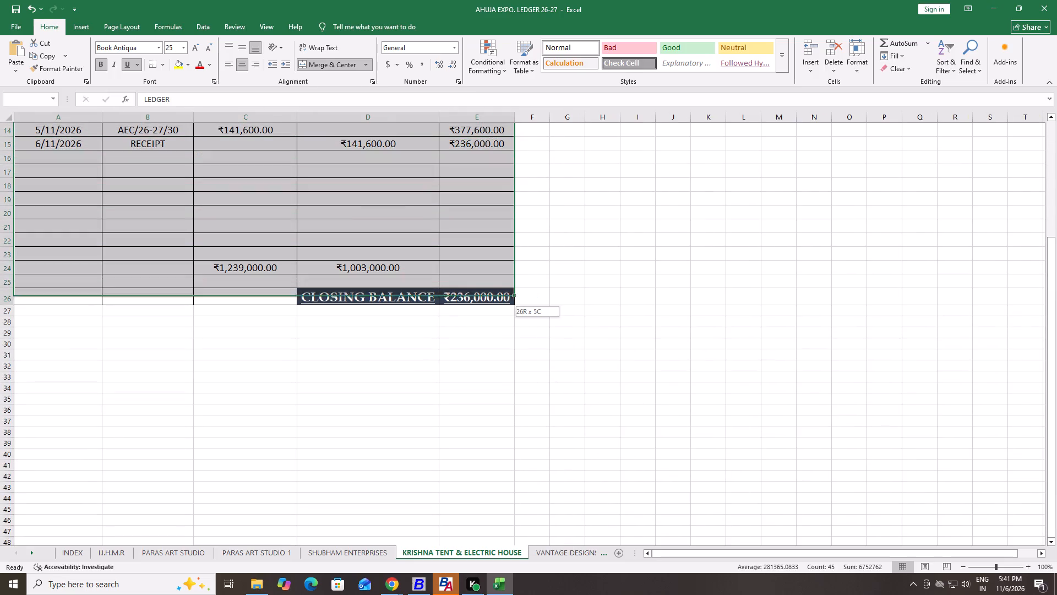
type("prs")
key("ctrl+p")
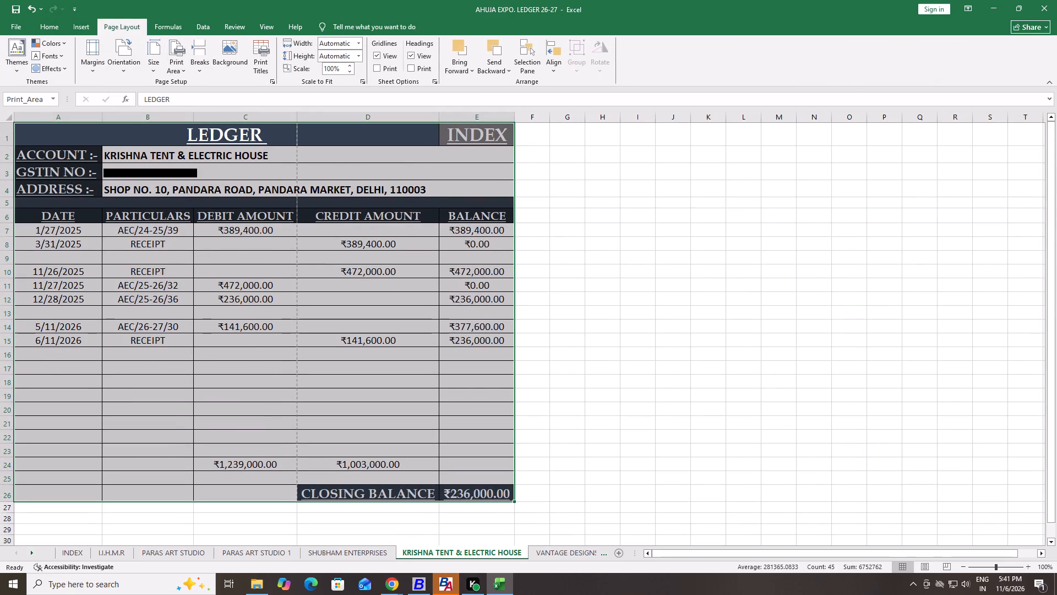
key("alt+p")
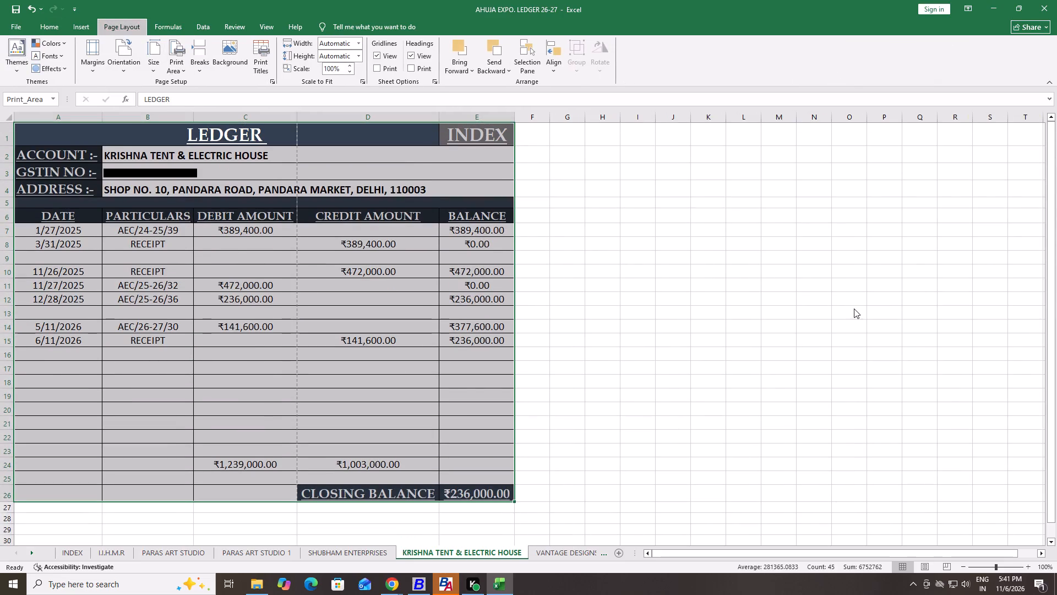
type("rs")
Open the print settings and scale the ledger to fit 1 page wide by 1 tall.
key("ctrl+p")
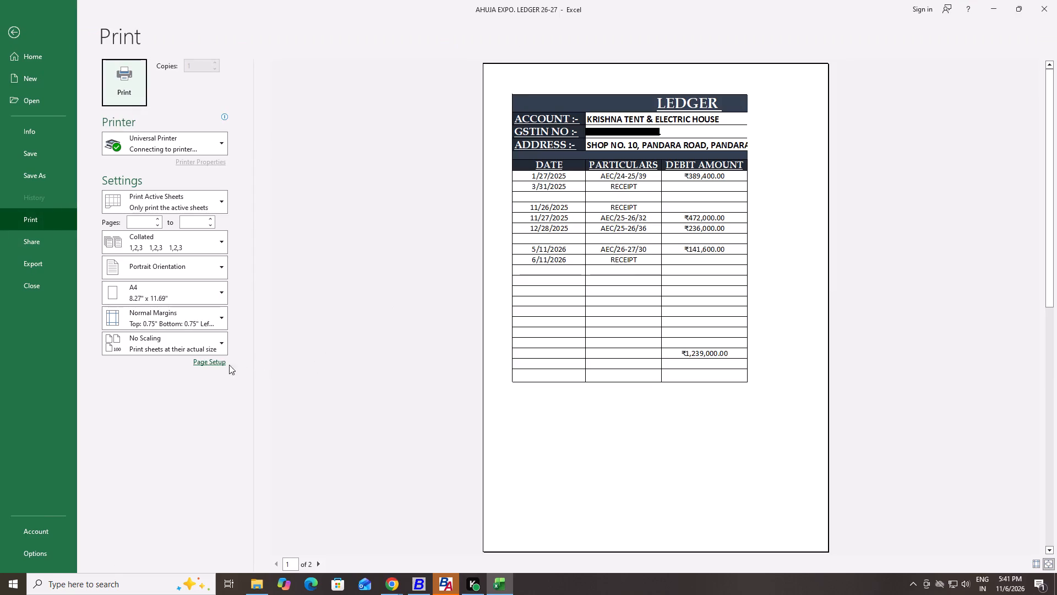
left_click(210, 365)
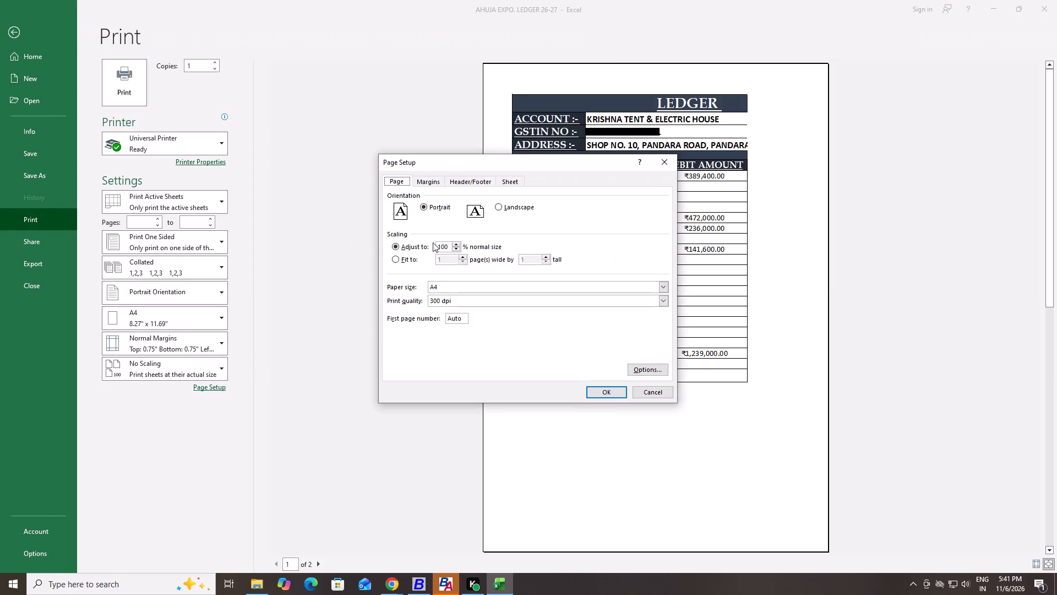
left_click(410, 258)
left_click(594, 392)
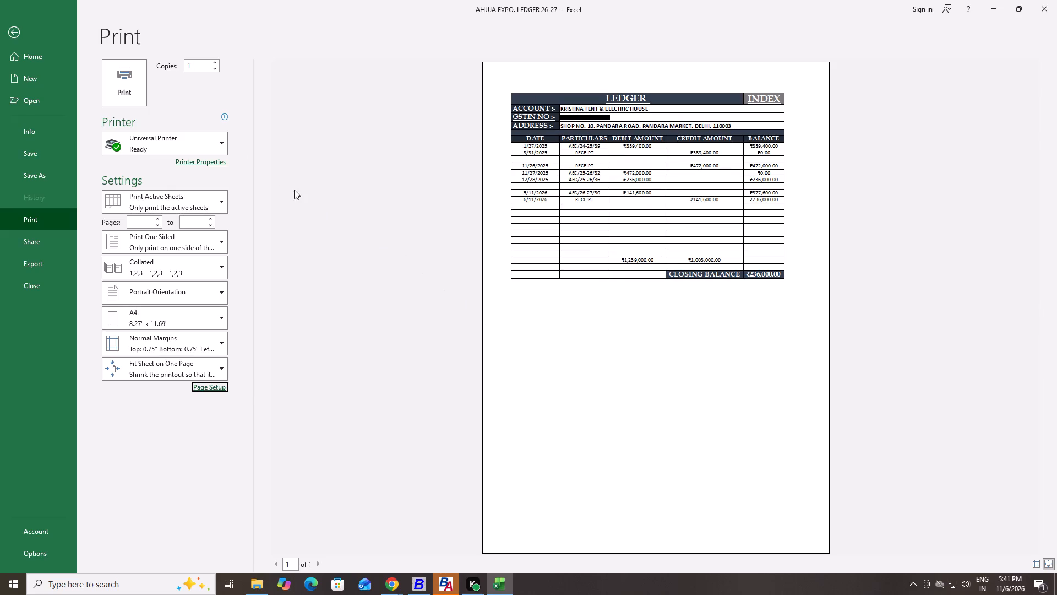
Choose Microsoft Print to PDF as the printer.
left_click(146, 144)
left_click(179, 208)
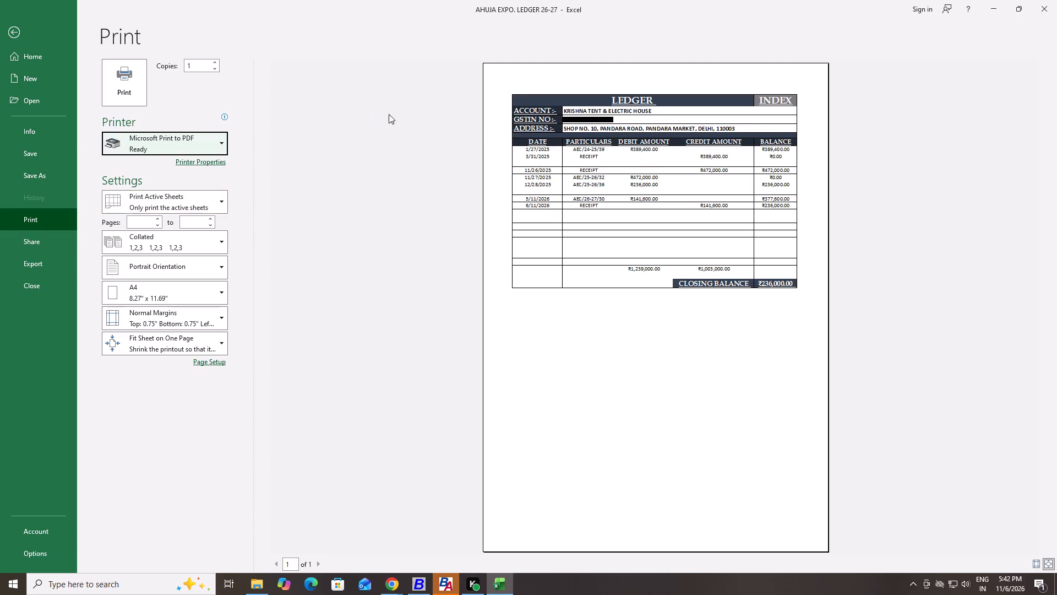
Print the ledger to a PDF on the Desktop, entering a file name that begins "krishna tent & electric house le".
left_click(144, 92)
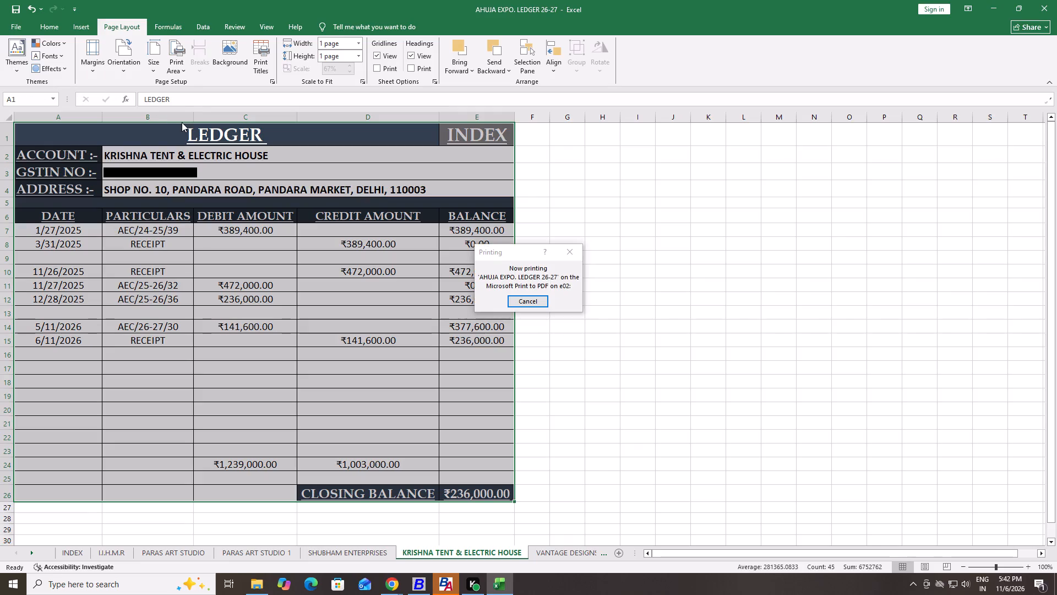
left_click_drag(696, 273, 518, 98)
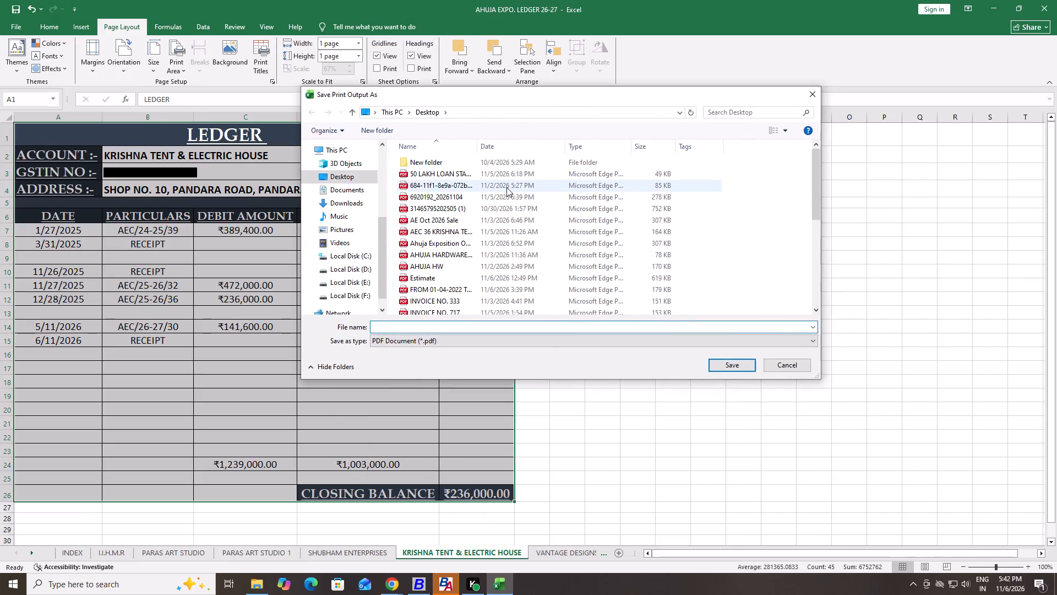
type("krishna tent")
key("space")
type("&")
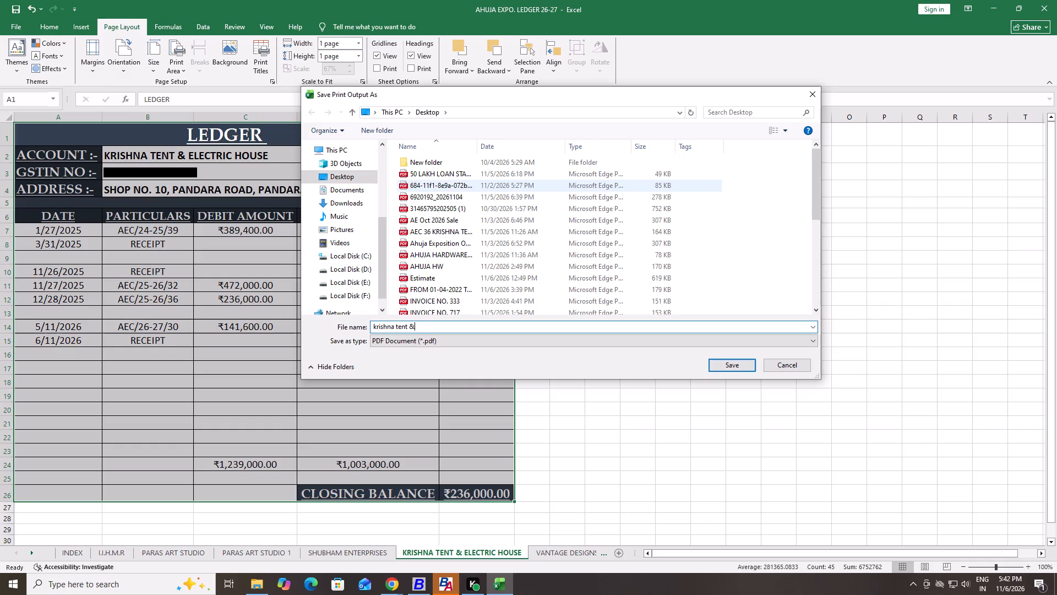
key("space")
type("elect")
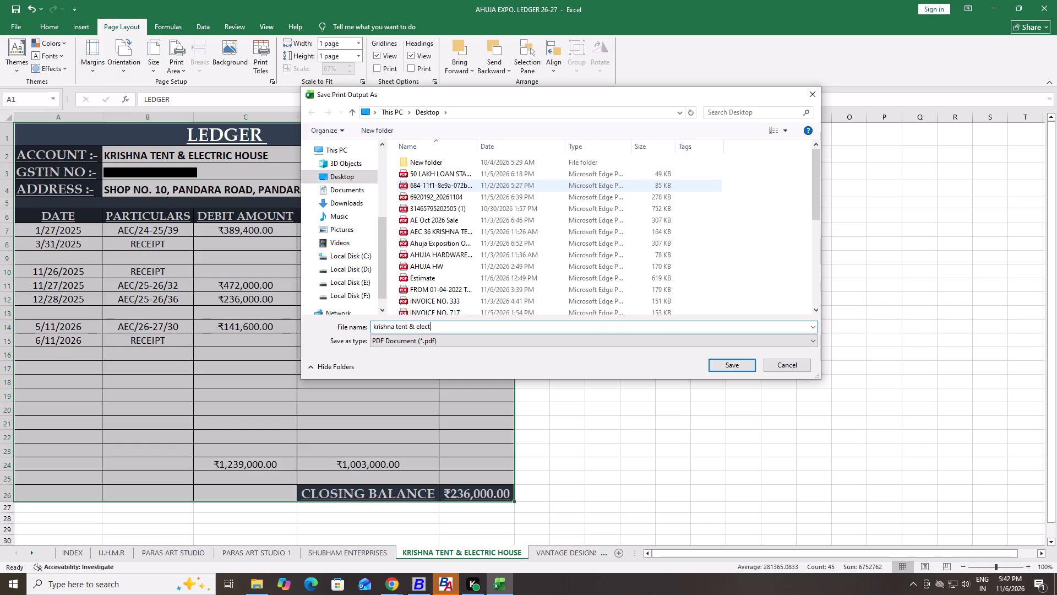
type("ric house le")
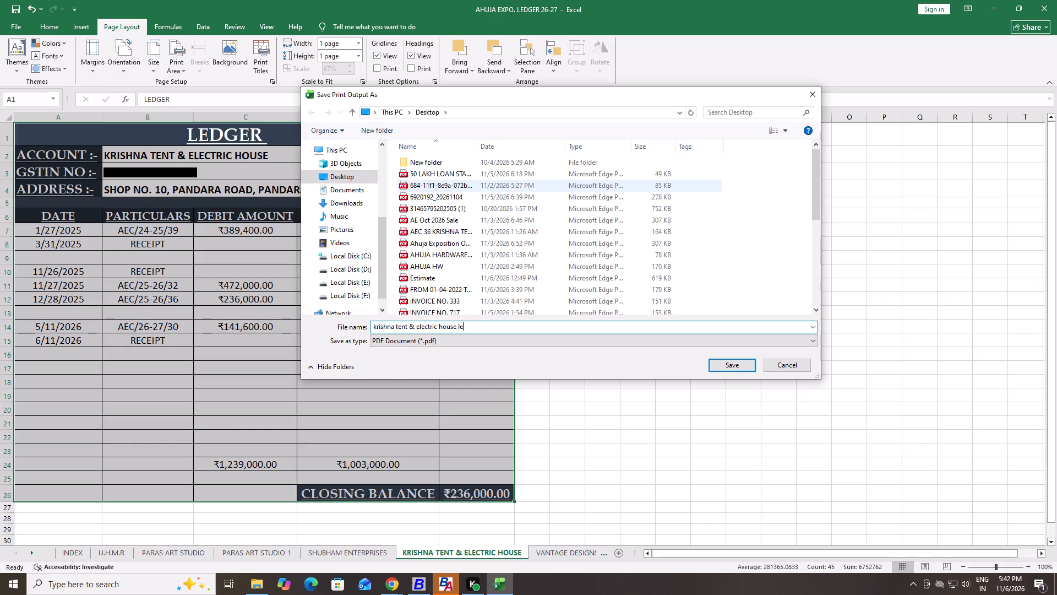
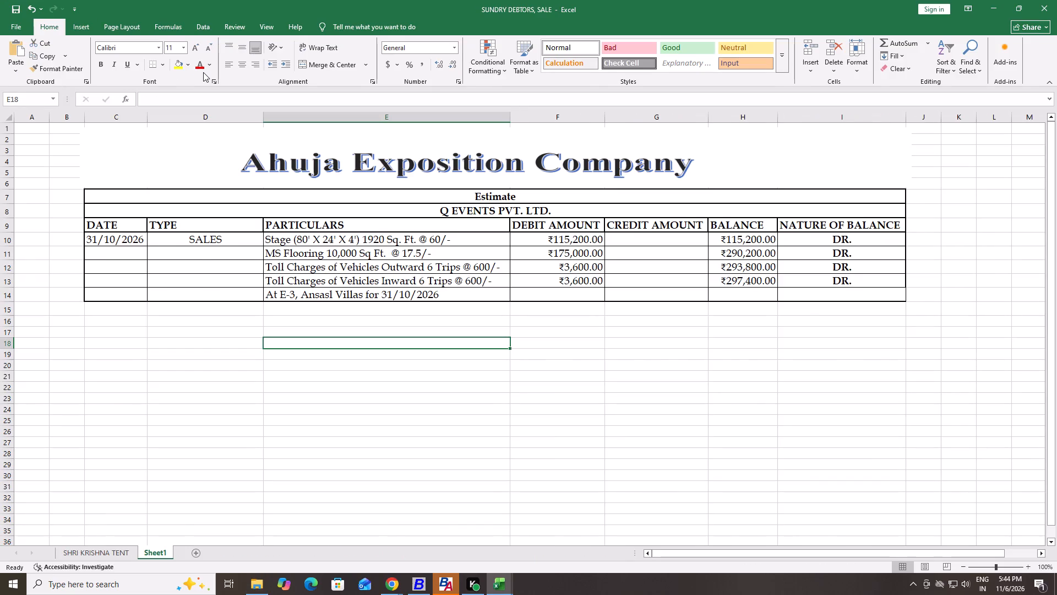
Show the SHRI KRISHNA TENT sheet of the SUNDRY DEBTORS, SALE workbook to view that party's estimate.
left_click(95, 554)
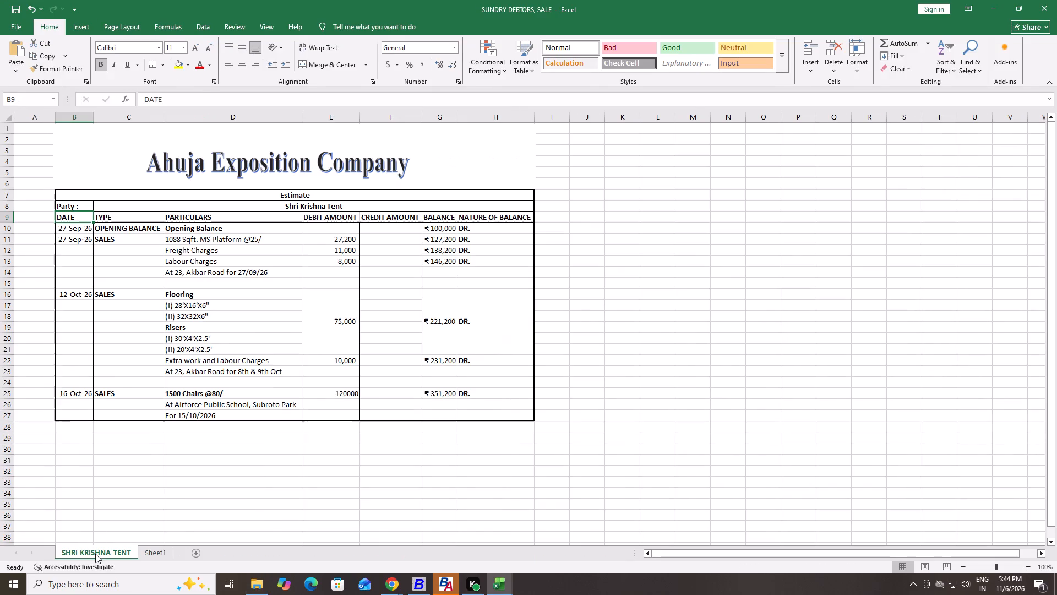
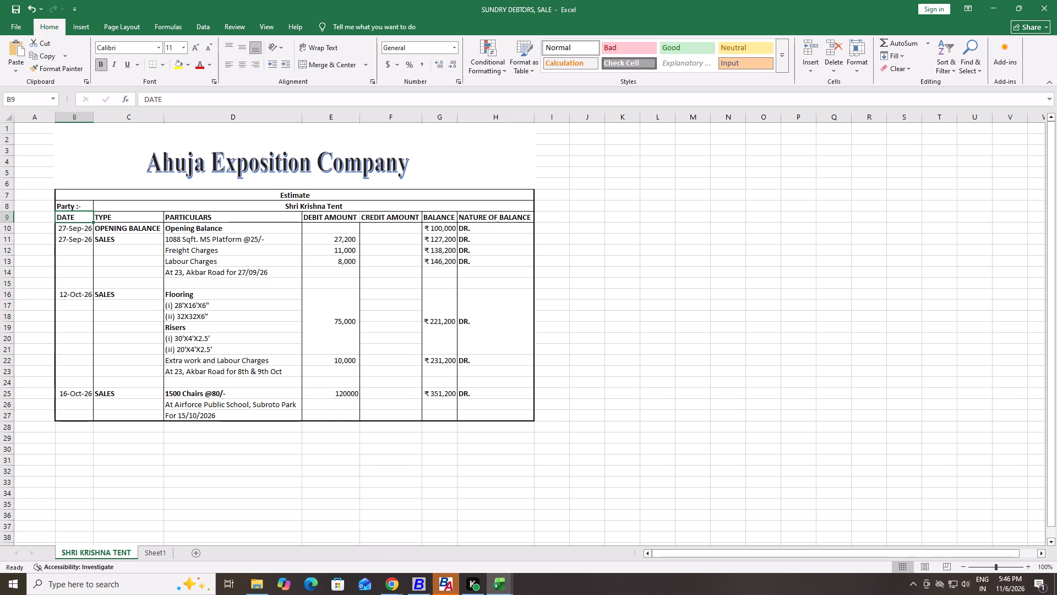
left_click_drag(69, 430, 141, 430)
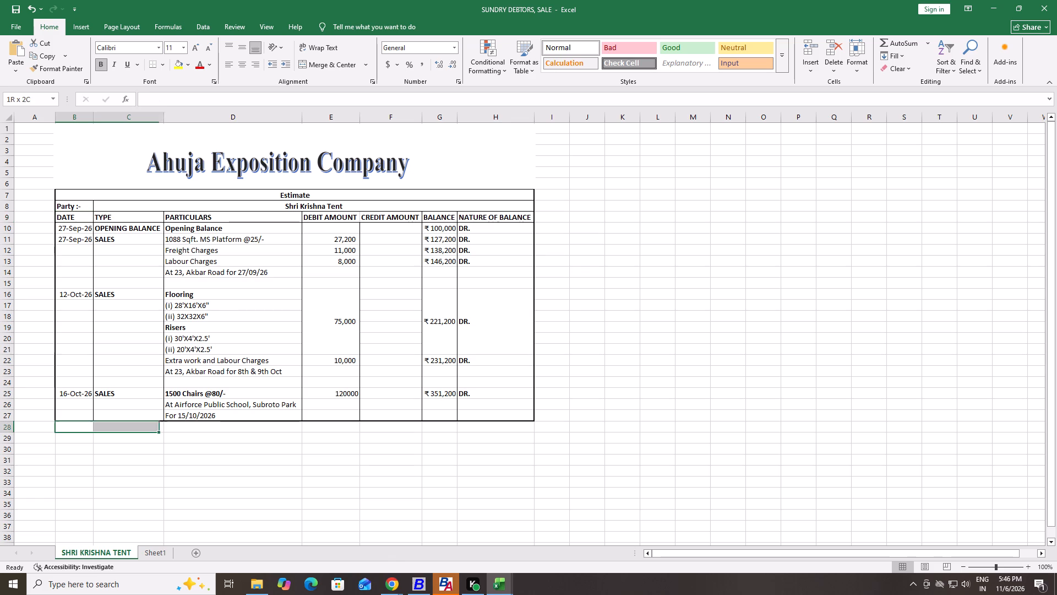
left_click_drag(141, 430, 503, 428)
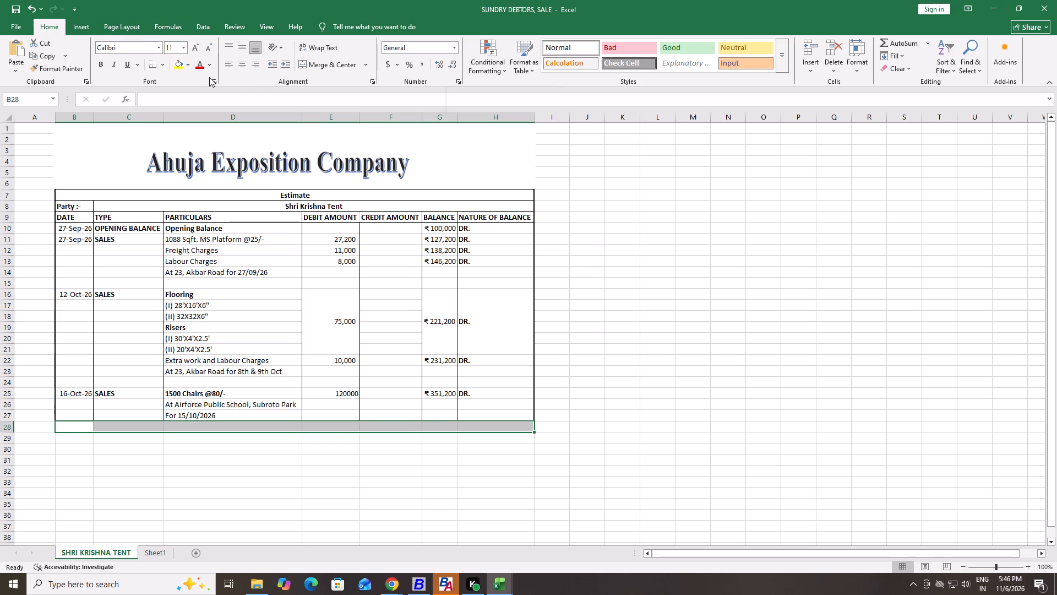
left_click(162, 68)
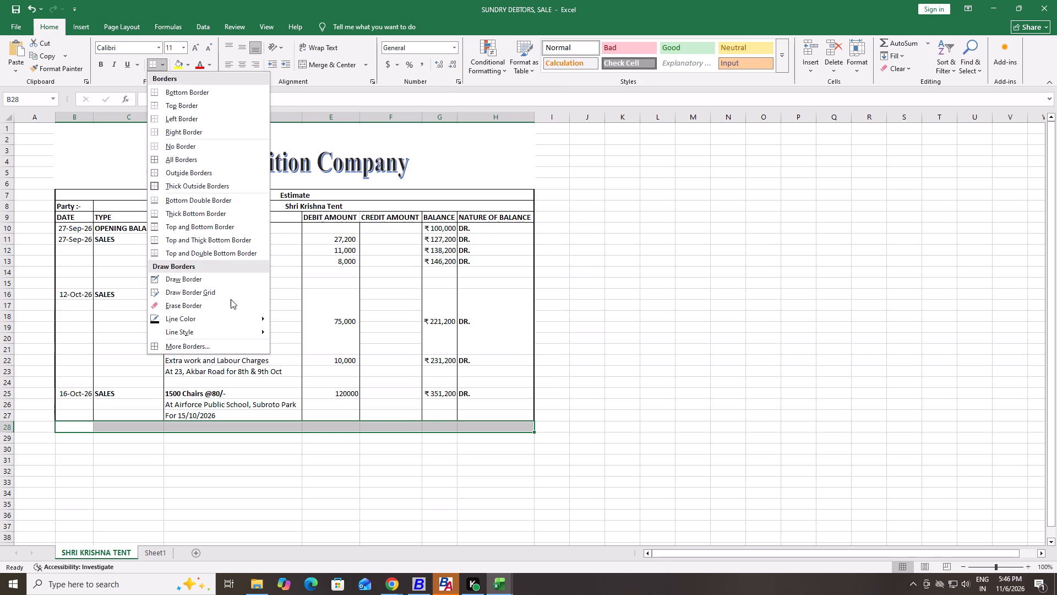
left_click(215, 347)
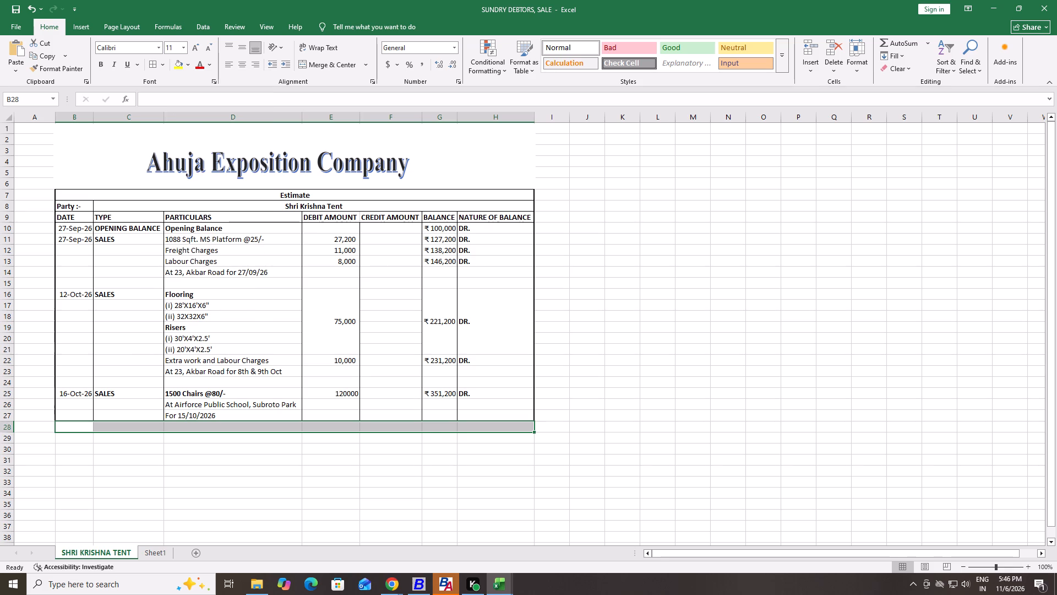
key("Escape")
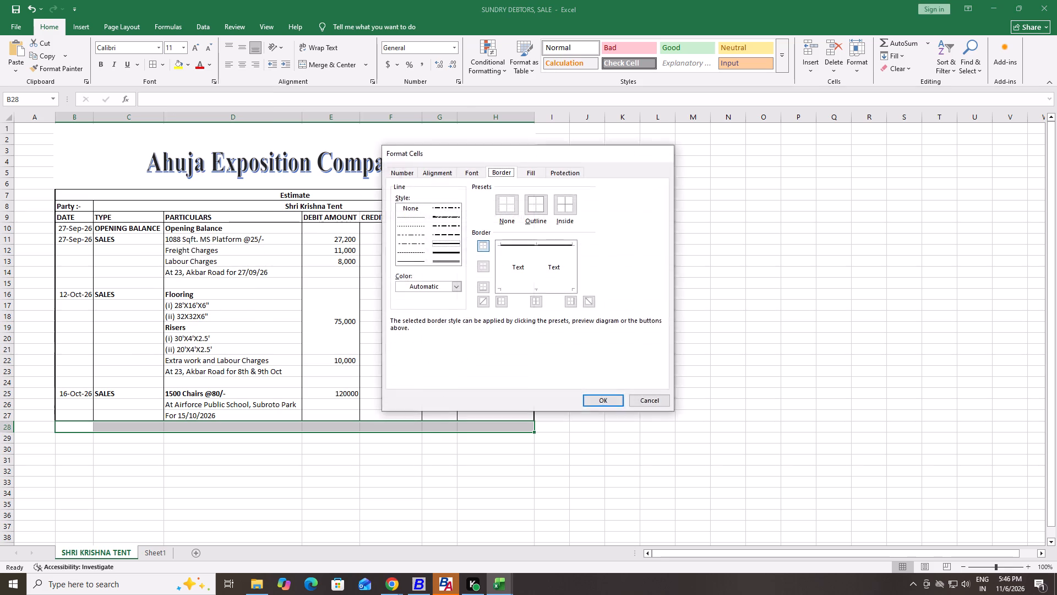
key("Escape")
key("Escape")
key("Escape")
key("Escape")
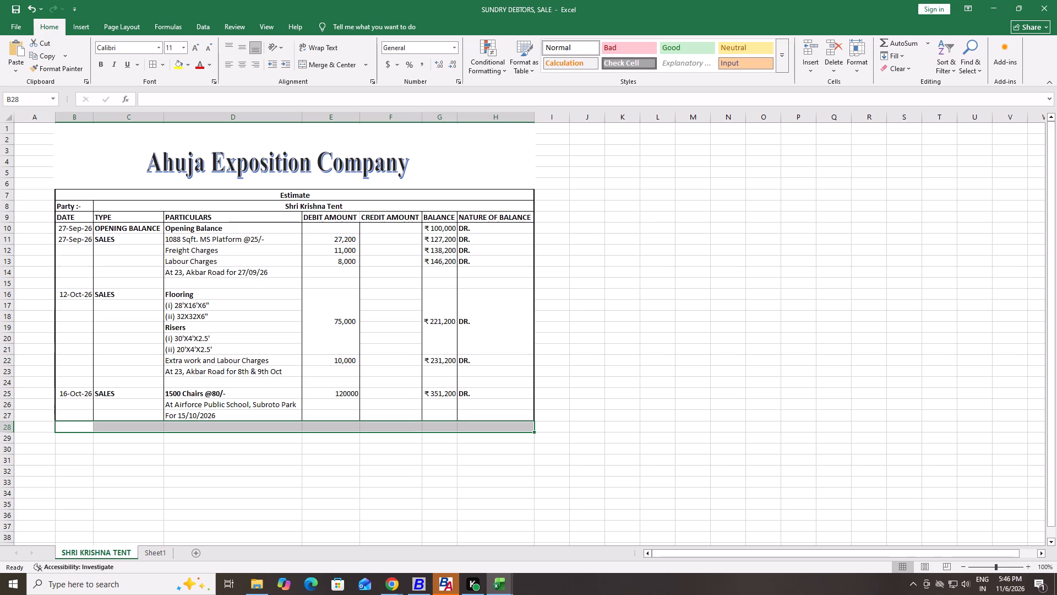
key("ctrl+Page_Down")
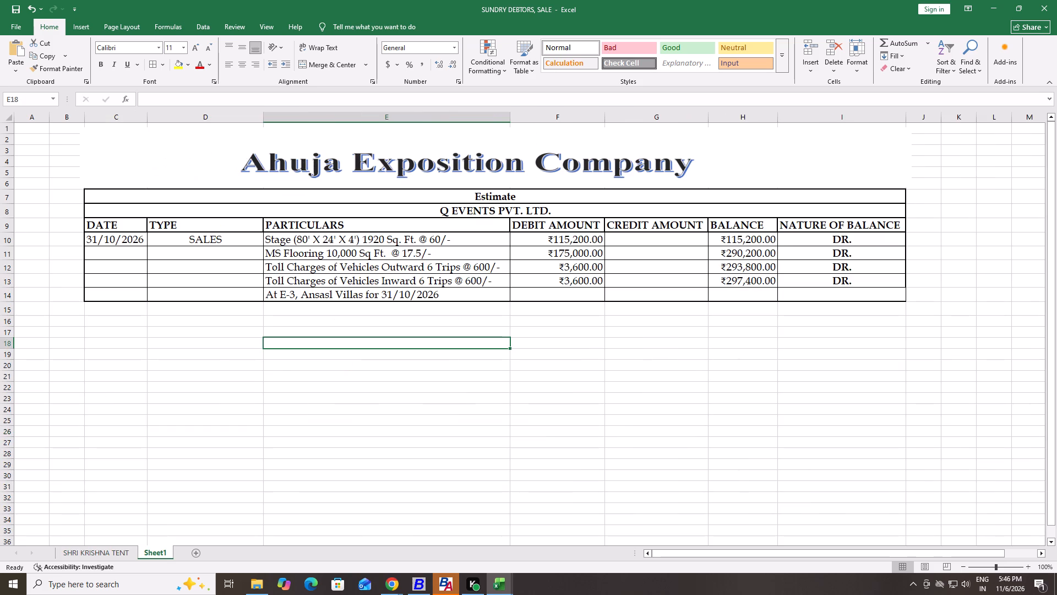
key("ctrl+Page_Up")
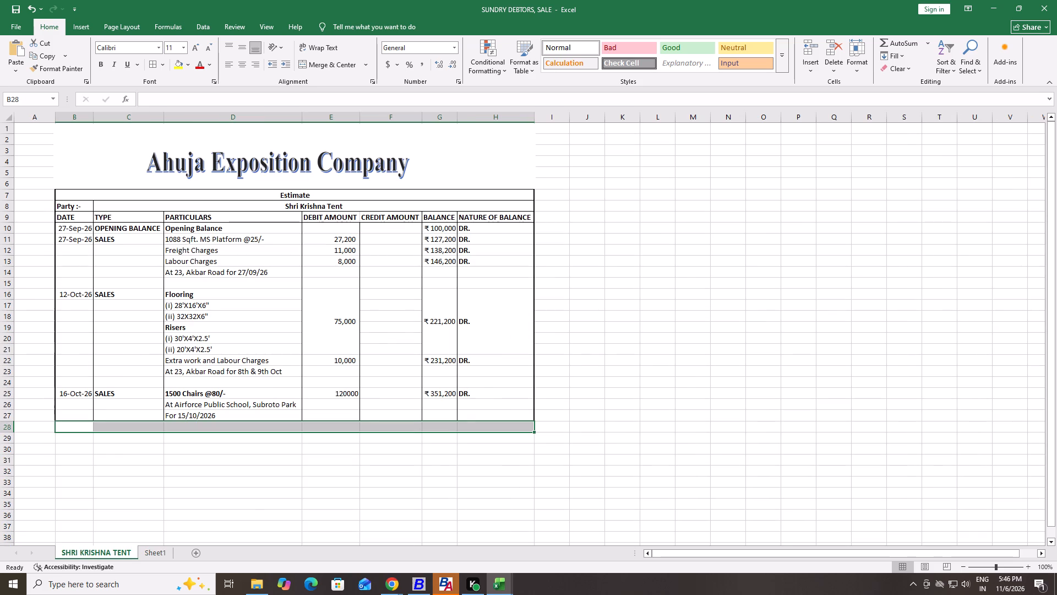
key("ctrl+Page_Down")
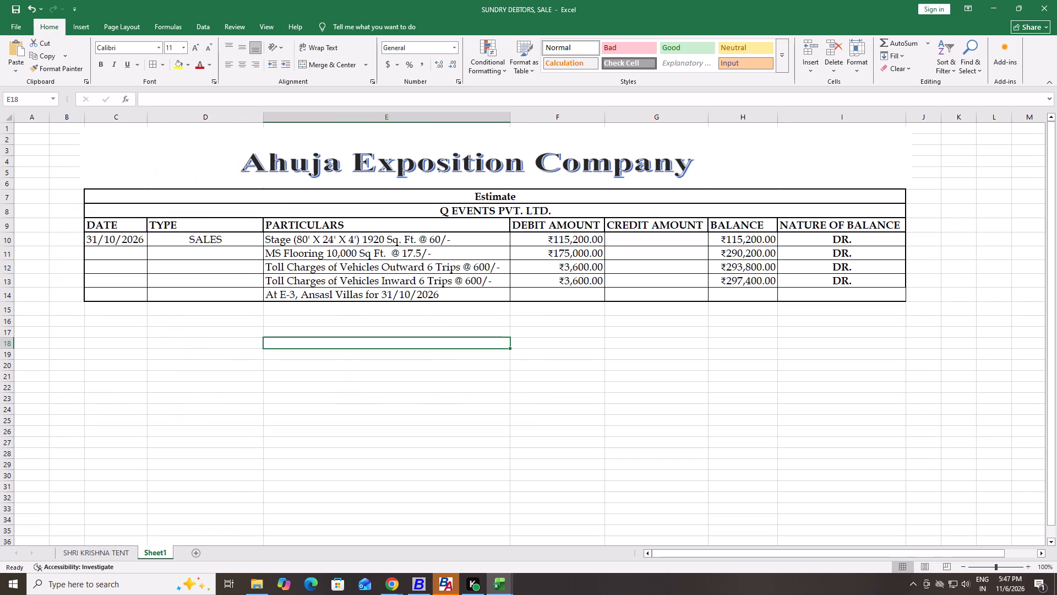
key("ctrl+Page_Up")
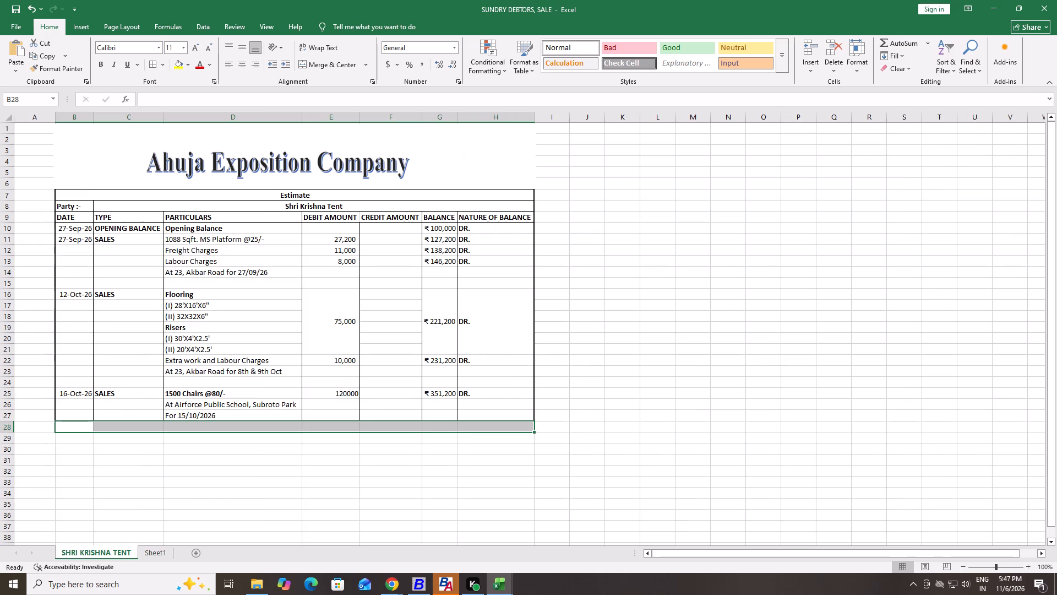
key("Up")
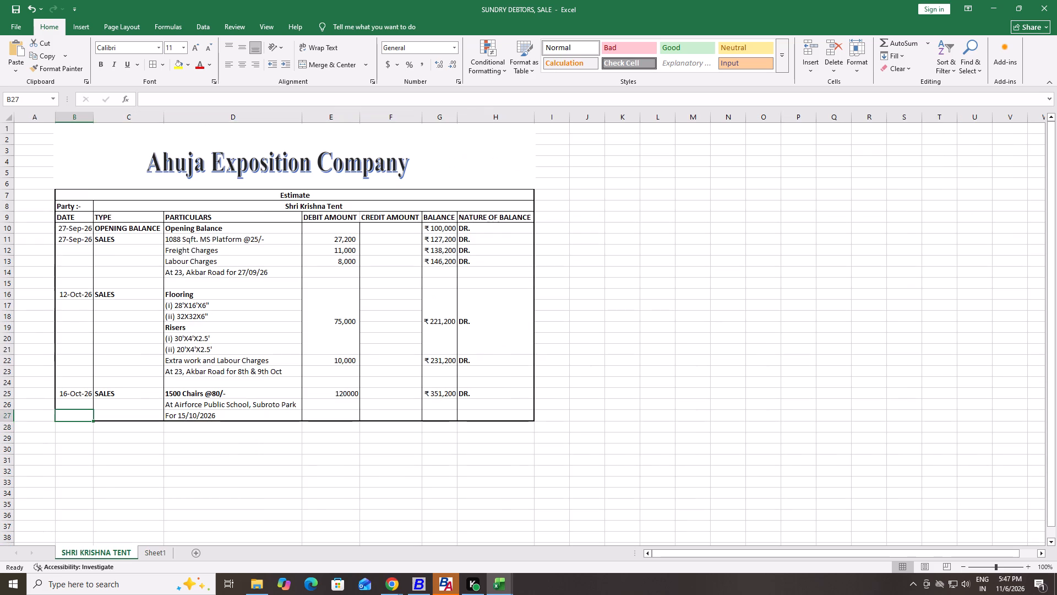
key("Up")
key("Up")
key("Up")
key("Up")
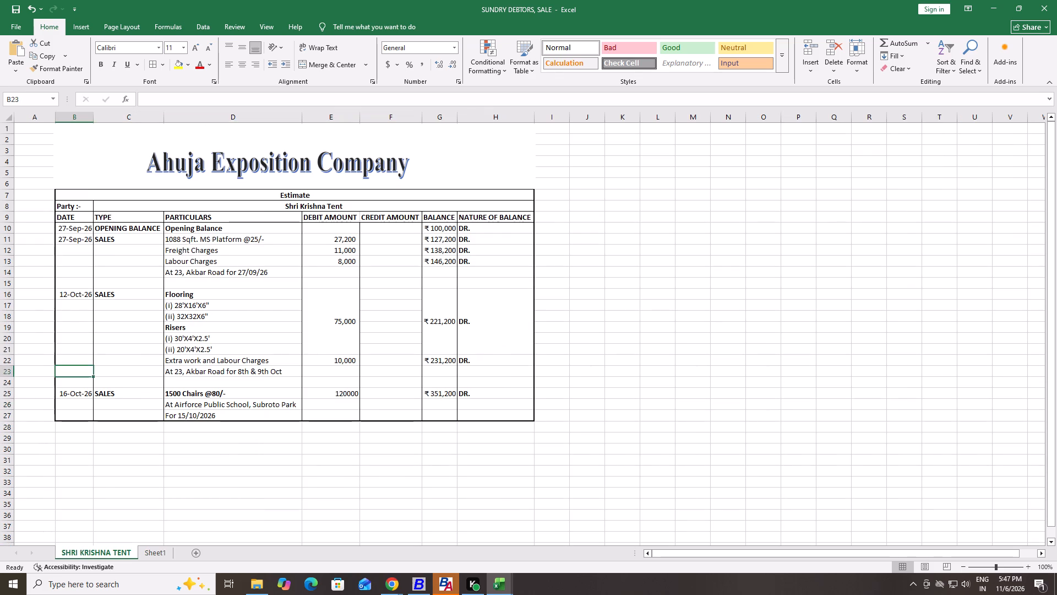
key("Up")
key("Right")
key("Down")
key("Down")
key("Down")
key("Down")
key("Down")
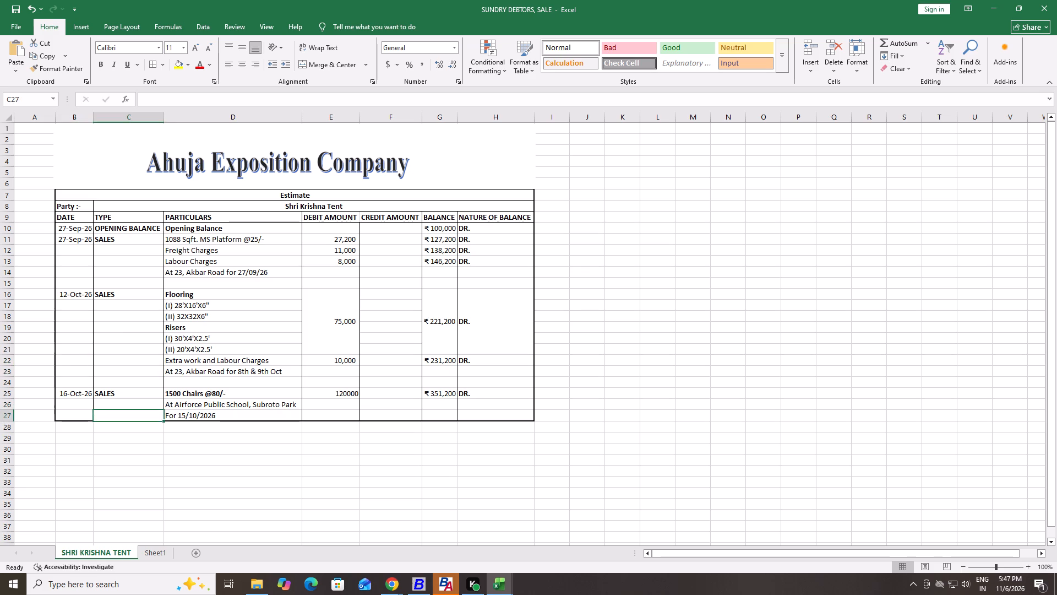
Remove all borders from cells B28 to H28, directly below the estimate table.
key("Down")
key("Left")
key("Left")
key("Right")
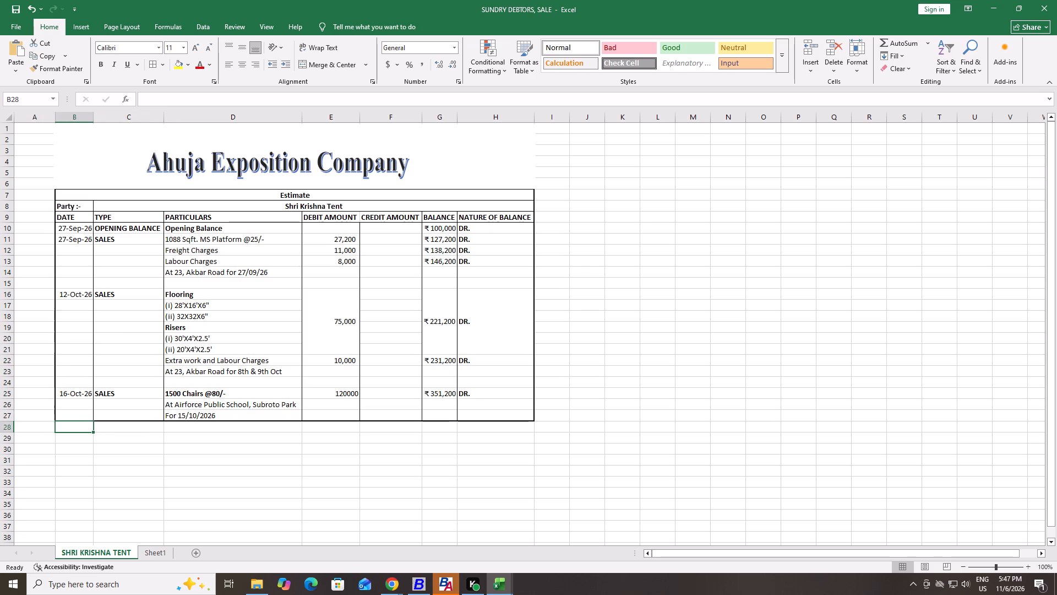
key("shift+Right")
key("shift+Right")
key("shift+Right")
key("shift+Right")
key("shift+Right")
key("shift+Right")
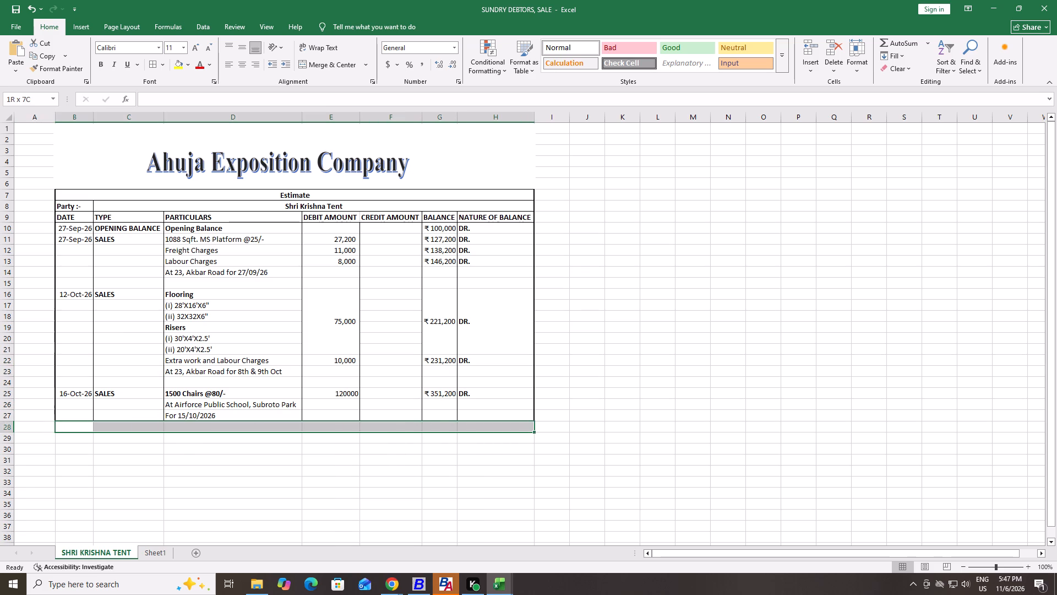
type("hbn")
Enter JOURNAL in bold in the TYPE column at cell C29.
key("Right")
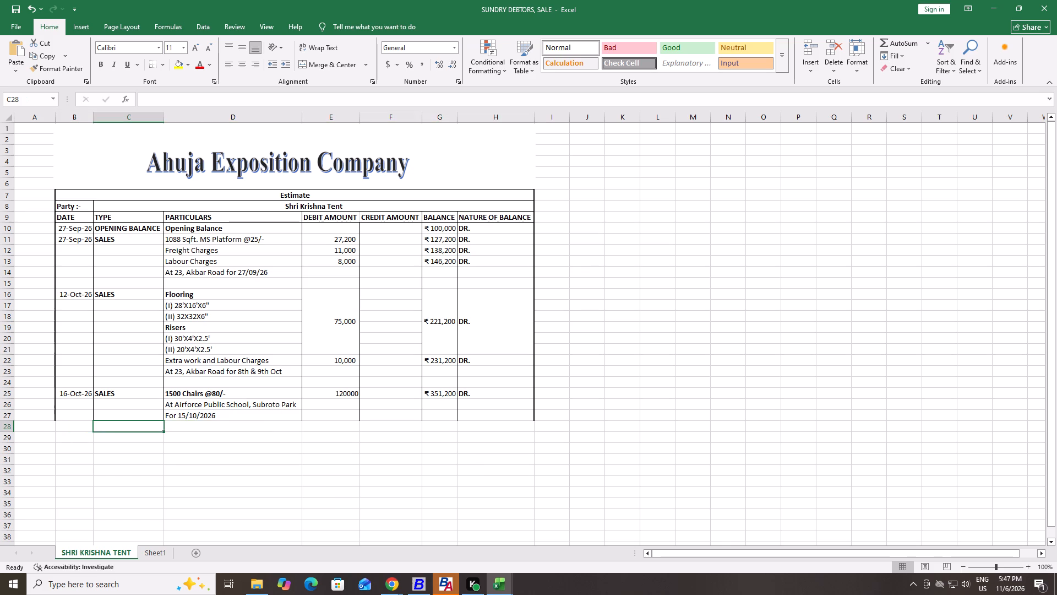
key("Left")
key("Down")
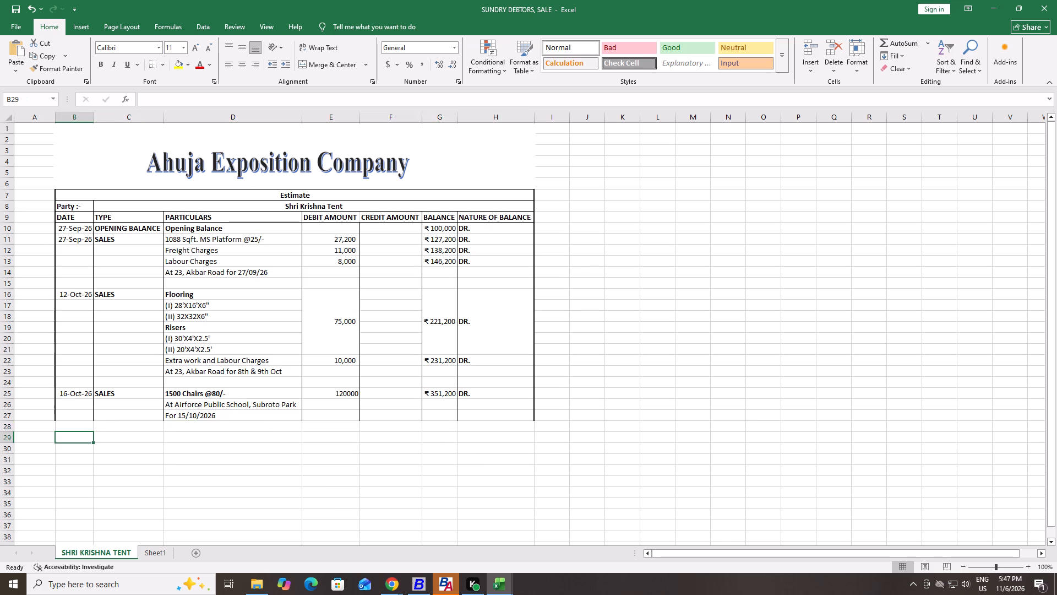
key("Right")
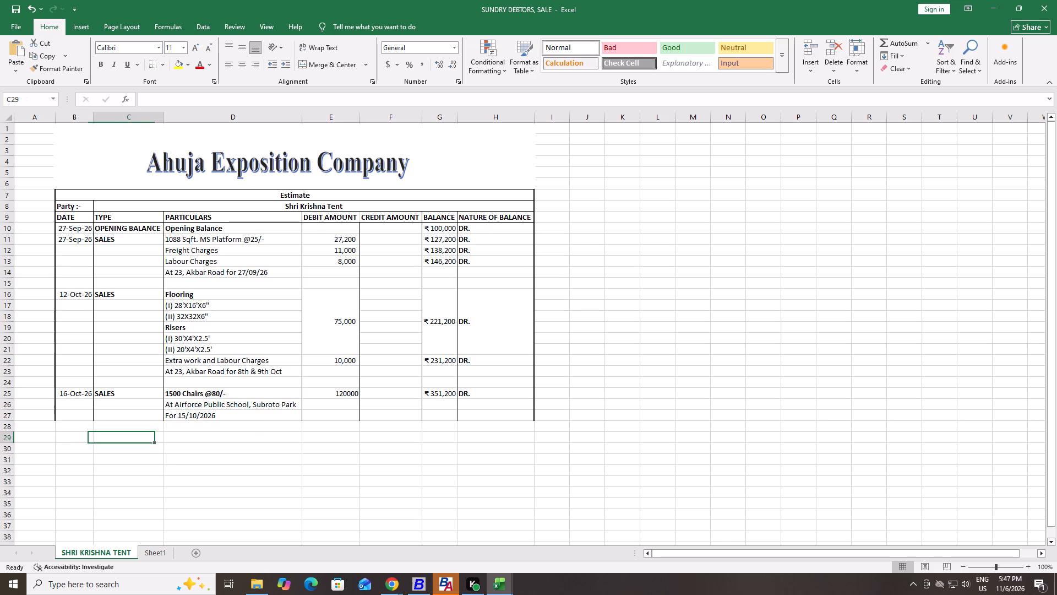
key("j")
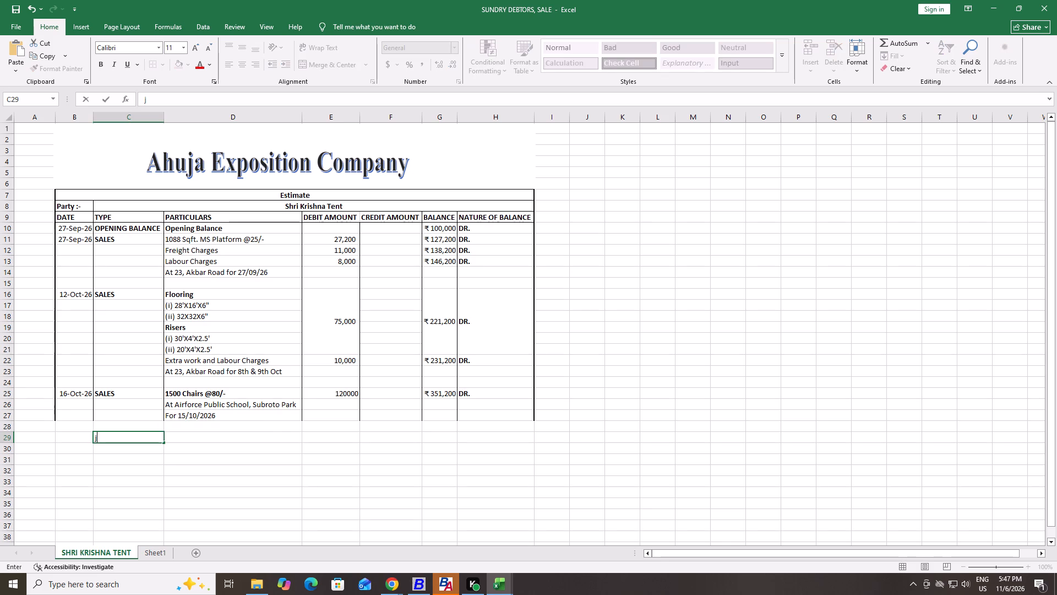
key("BackSpace")
type("JOURNAL")
key("Return")
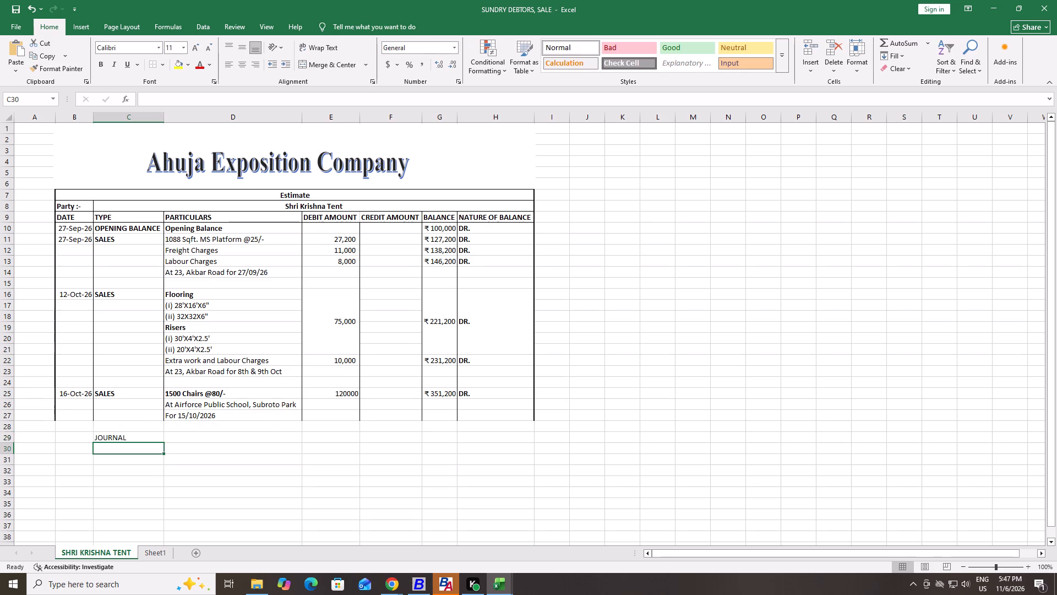
key("Up")
key("ctrl+b")
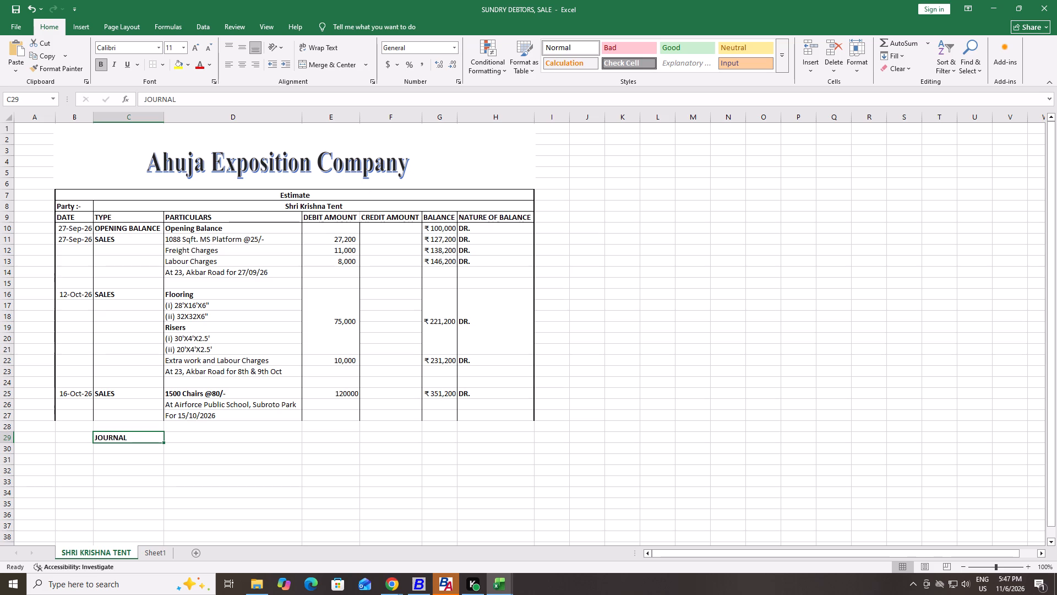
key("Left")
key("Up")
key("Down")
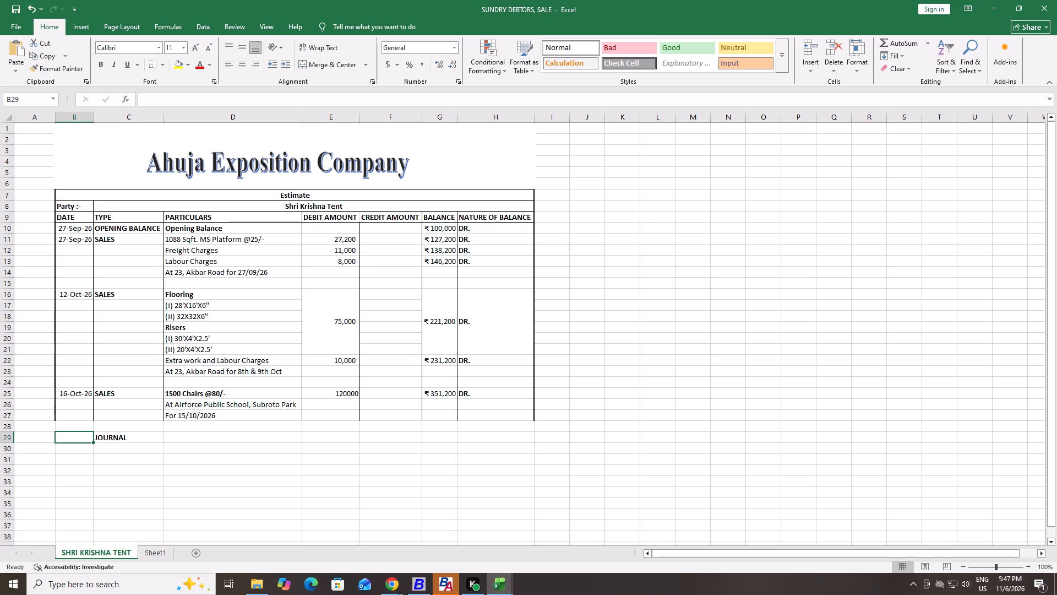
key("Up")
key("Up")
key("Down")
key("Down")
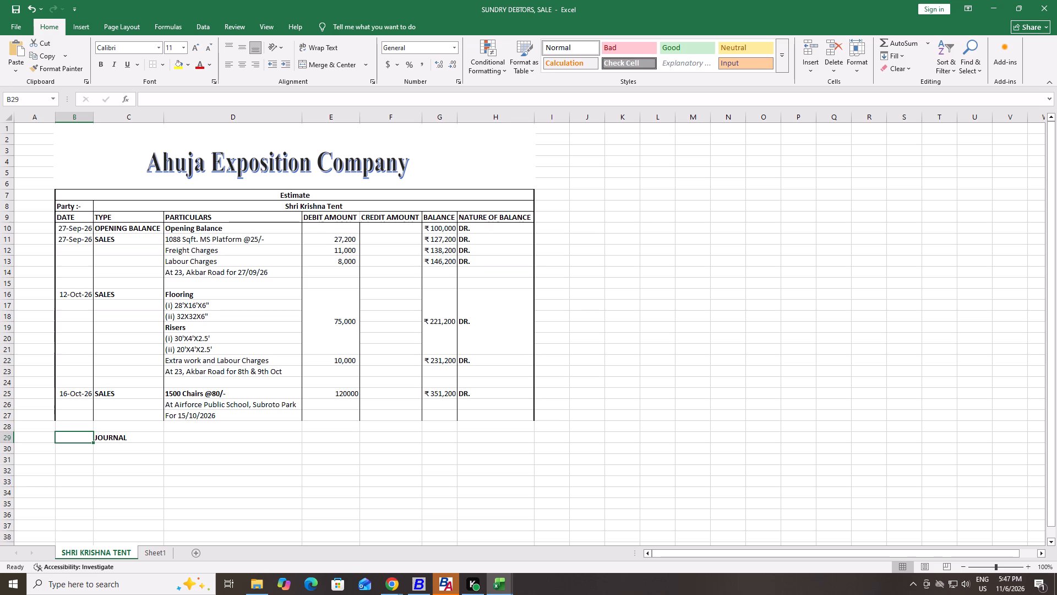
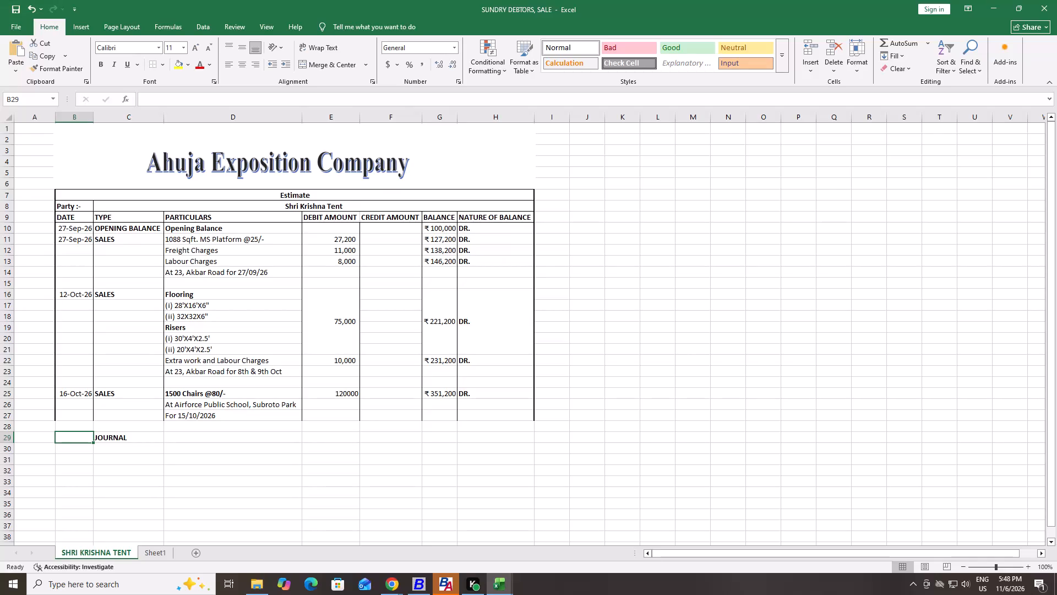
Enter 0 in the DATE column at cell B29 and format it in comma style.
key("0")
key("Return")
key("Up")
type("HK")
Enter 120000 as the journal entry's credit amount in cell F29.
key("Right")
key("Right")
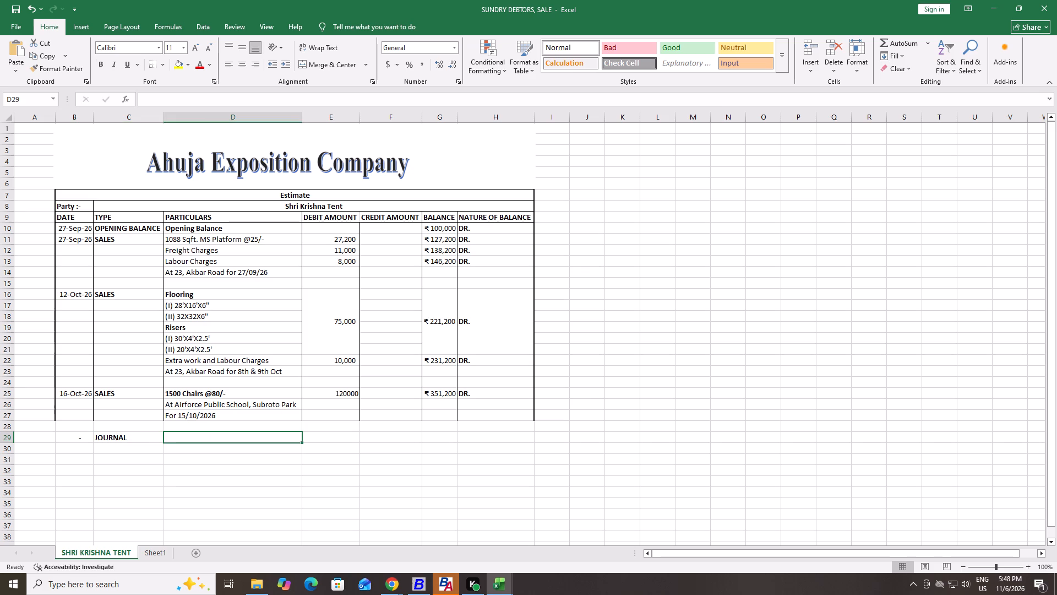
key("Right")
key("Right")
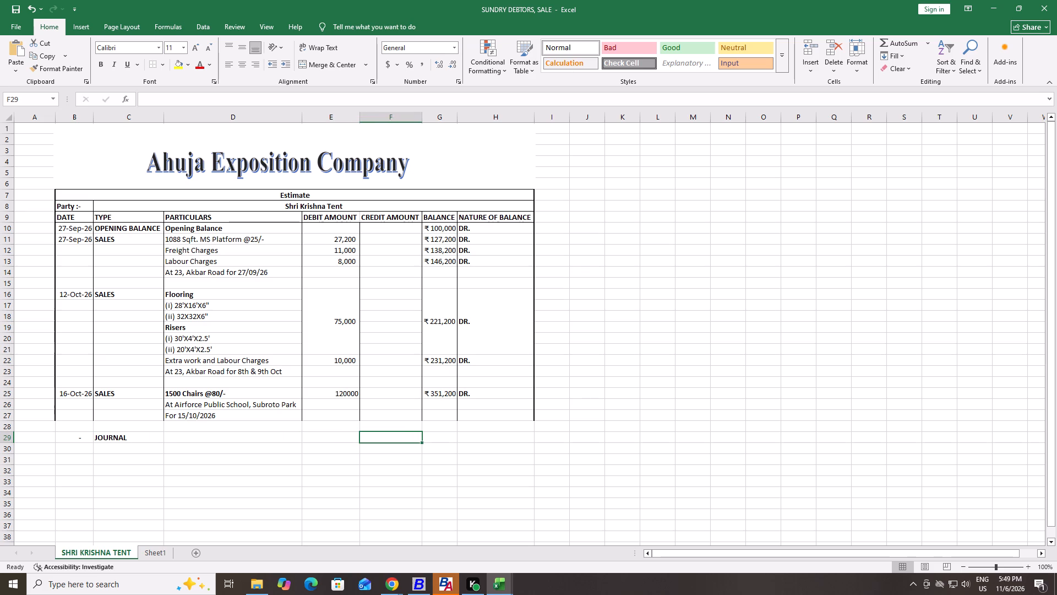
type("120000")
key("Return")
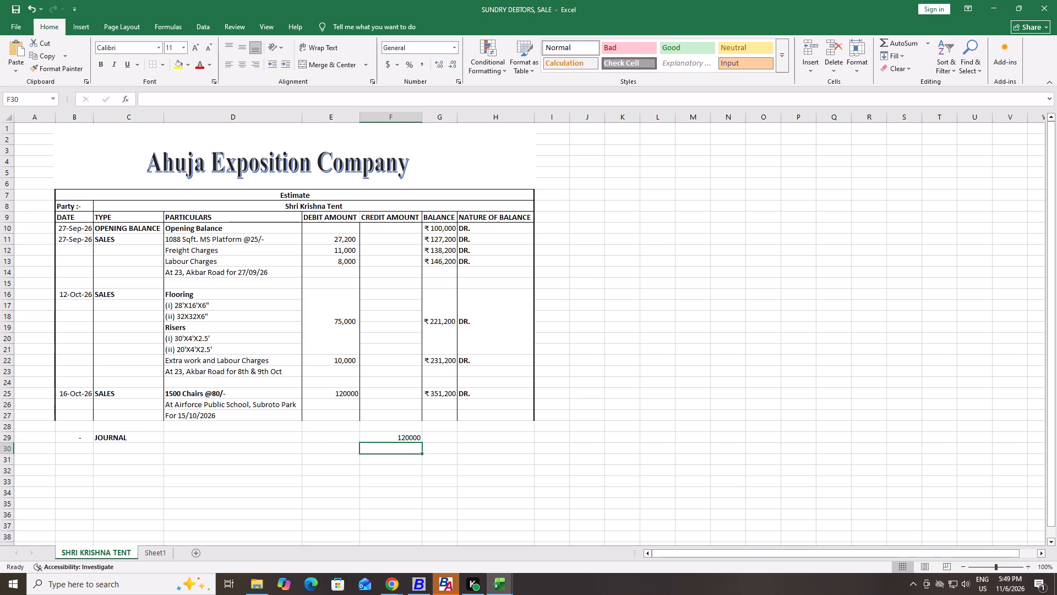
Calculate the journal row's balance in cell G29 with the formula =G25-F29.
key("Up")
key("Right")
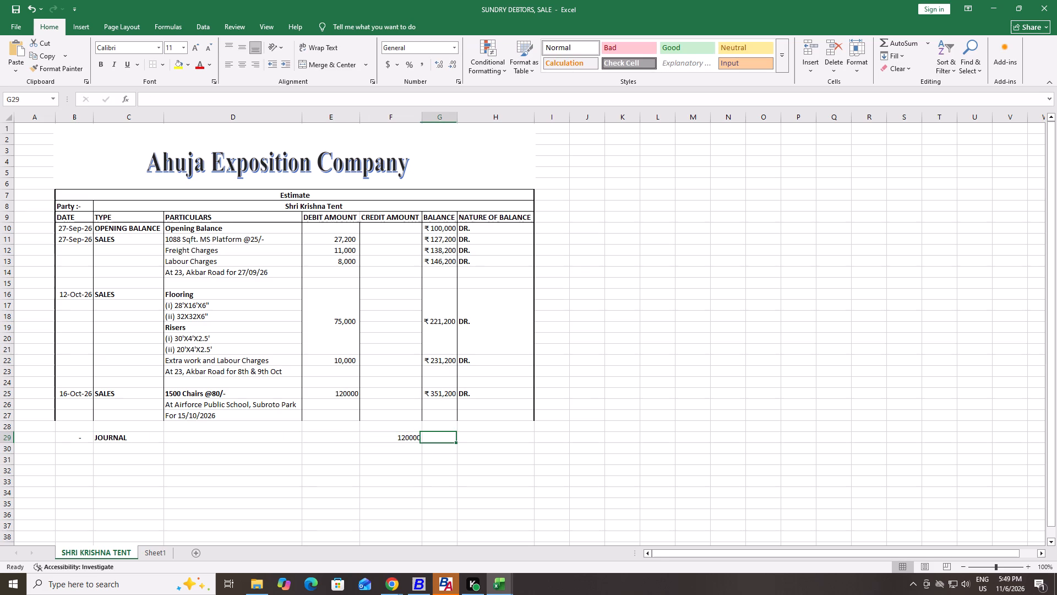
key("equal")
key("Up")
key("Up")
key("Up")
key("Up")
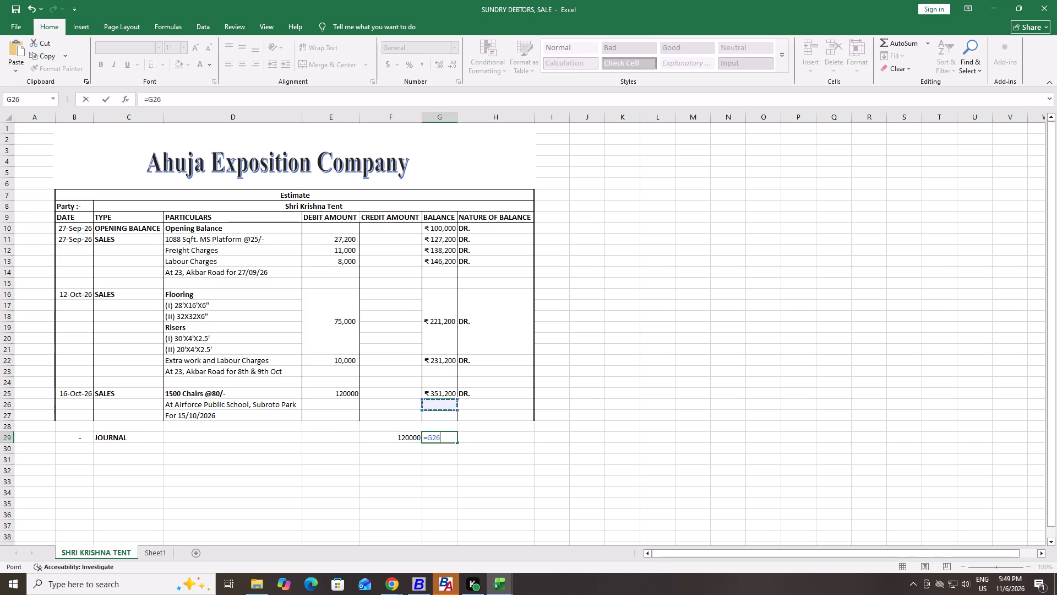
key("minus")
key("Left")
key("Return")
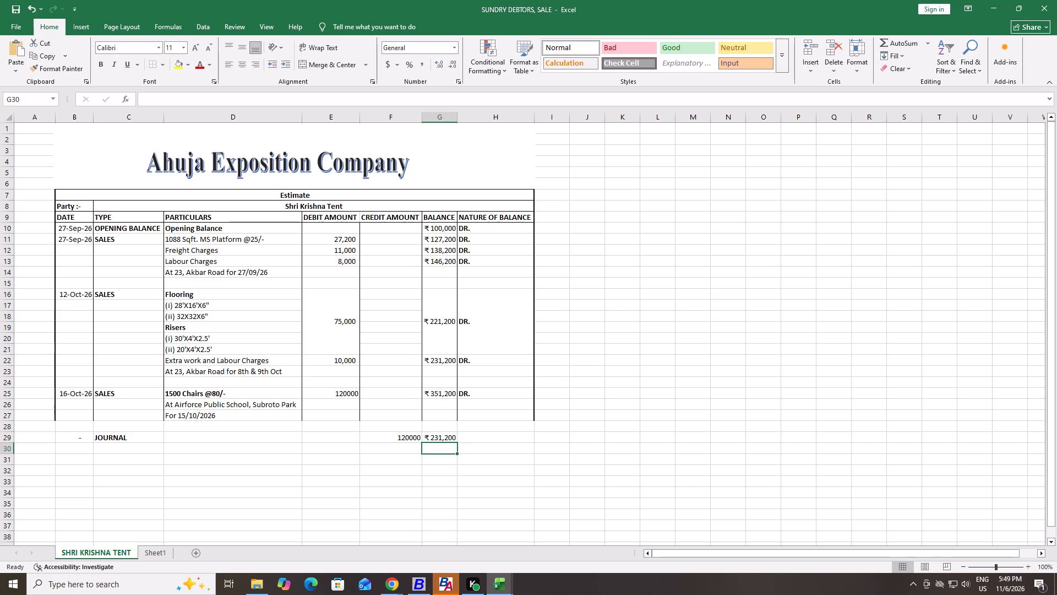
Enter DR. in bold as the journal row's nature of balance in cell H29.
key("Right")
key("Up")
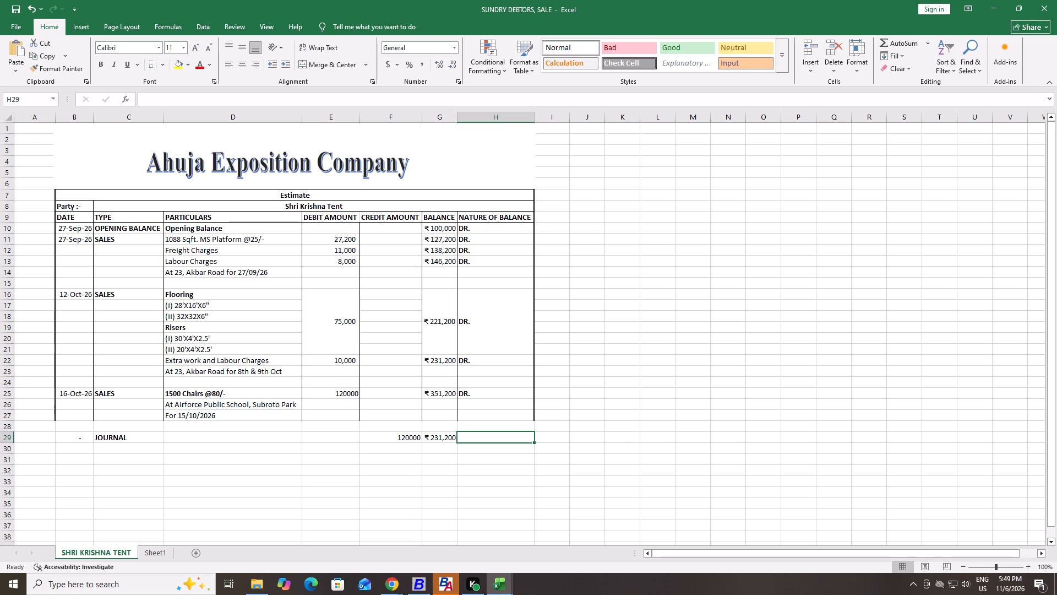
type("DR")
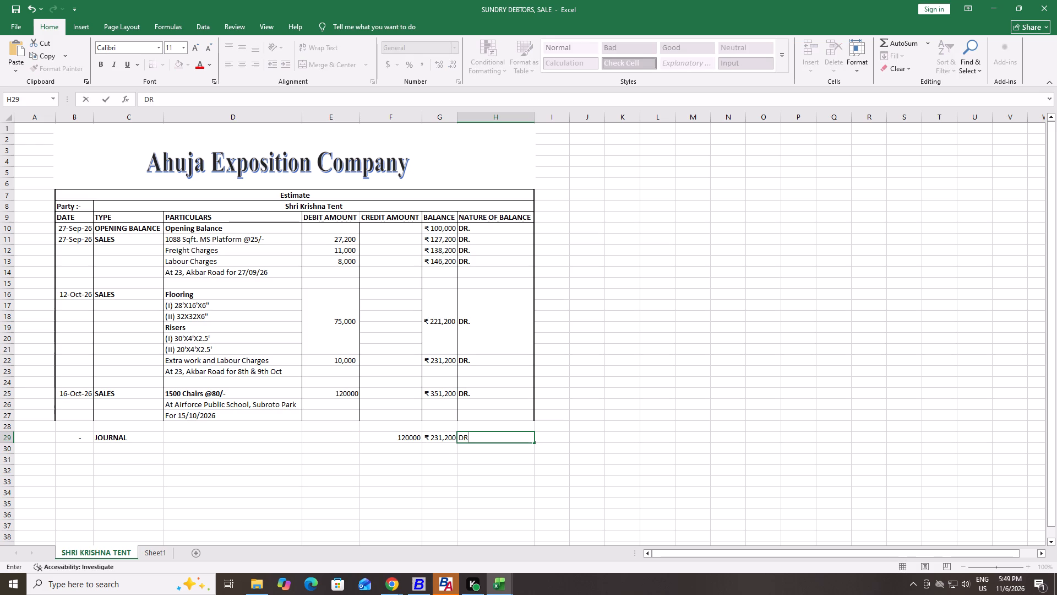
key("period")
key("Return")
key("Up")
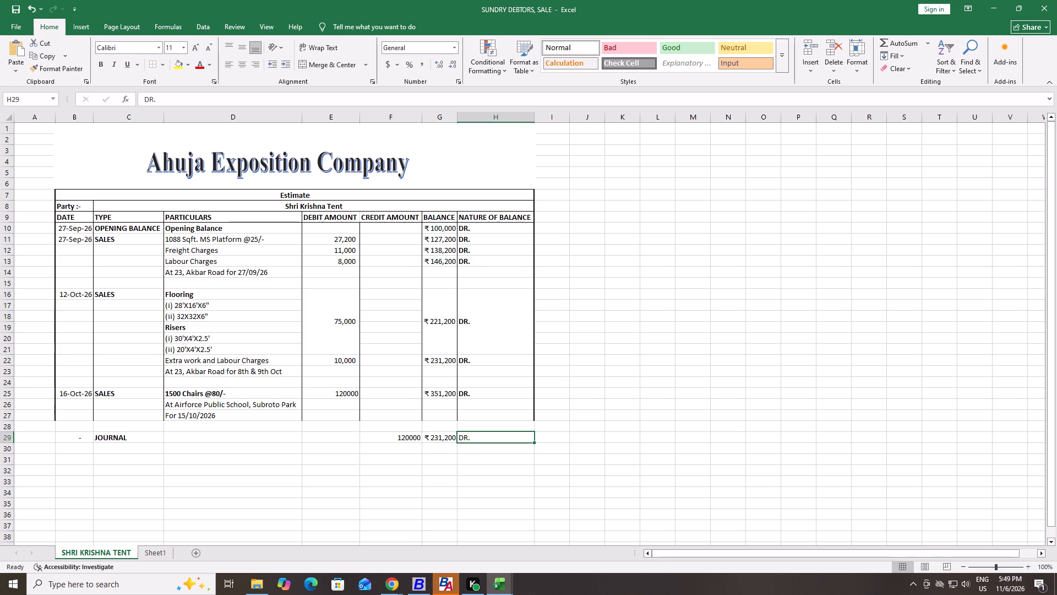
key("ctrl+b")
Give cells B27 to B29 thick left and bottom borders and a thin right border.
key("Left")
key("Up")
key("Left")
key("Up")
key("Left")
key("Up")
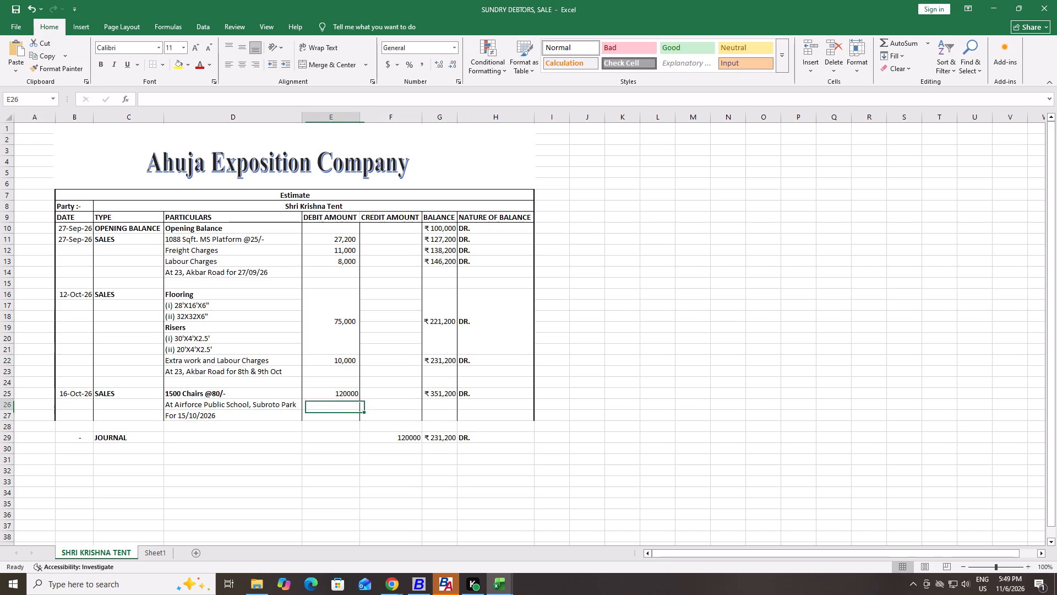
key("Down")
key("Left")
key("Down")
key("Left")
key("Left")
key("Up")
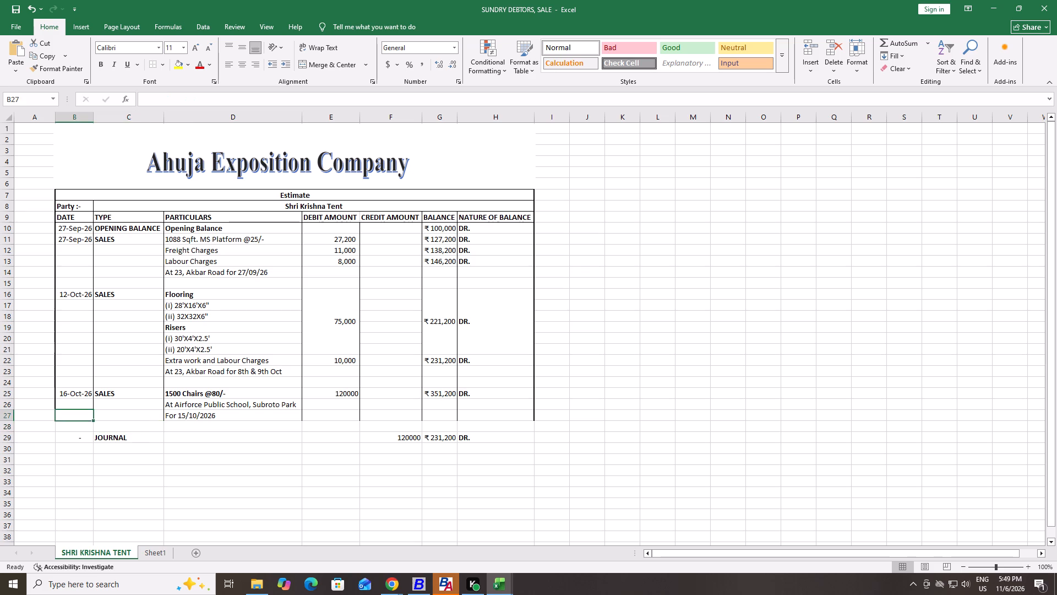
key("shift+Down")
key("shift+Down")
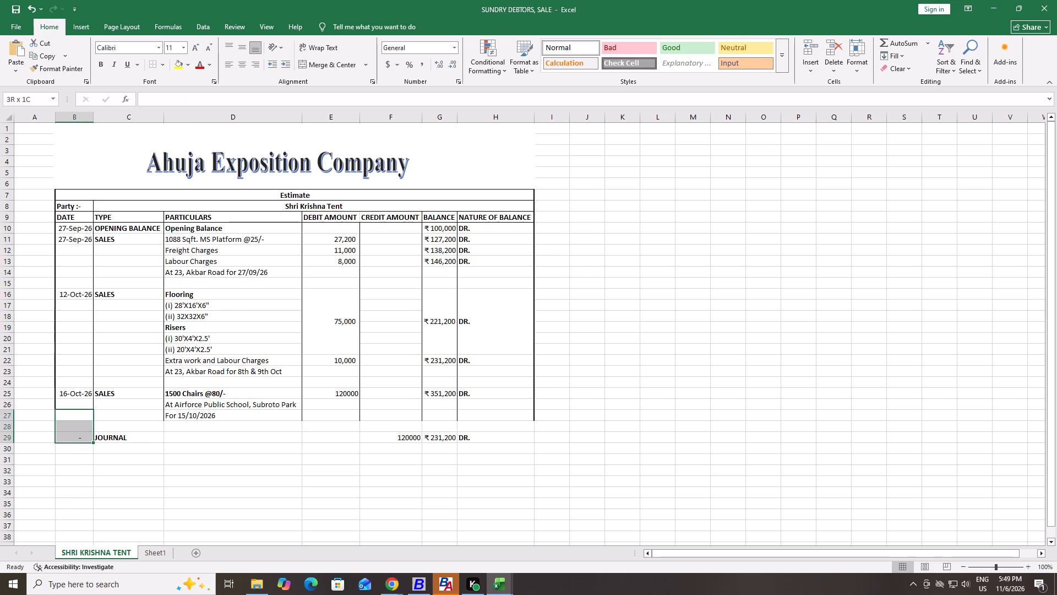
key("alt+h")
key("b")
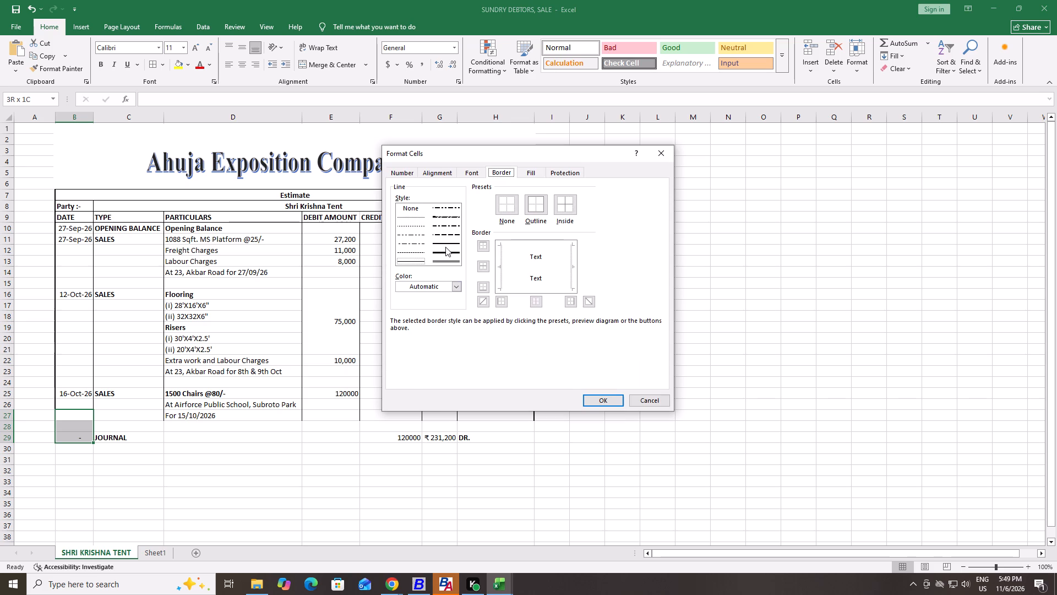
left_click(445, 247)
left_click(504, 303)
left_click(419, 263)
left_click(568, 299)
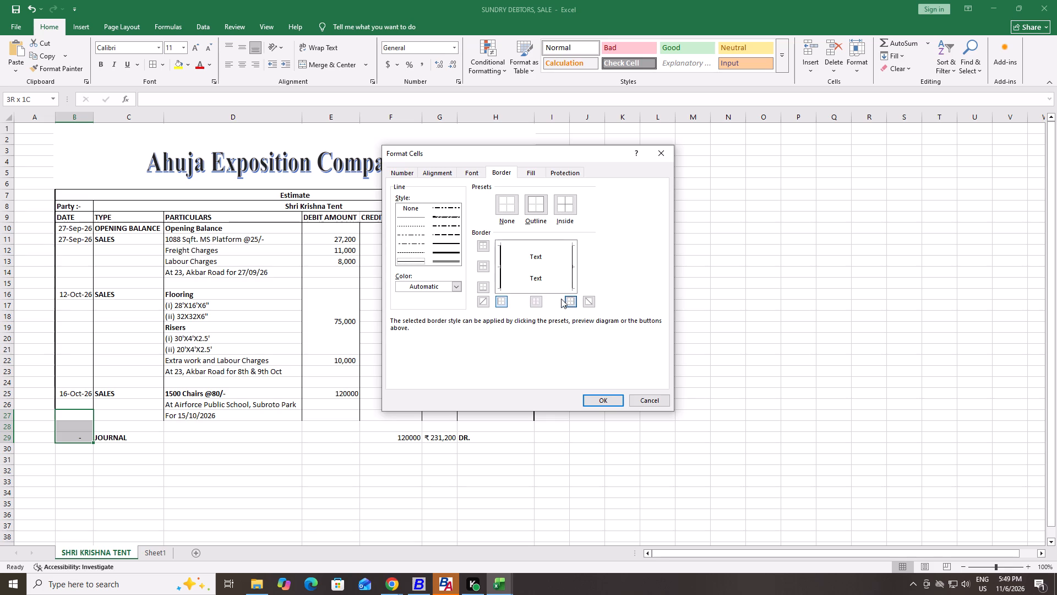
left_click(449, 248)
left_click(485, 284)
left_click(589, 398)
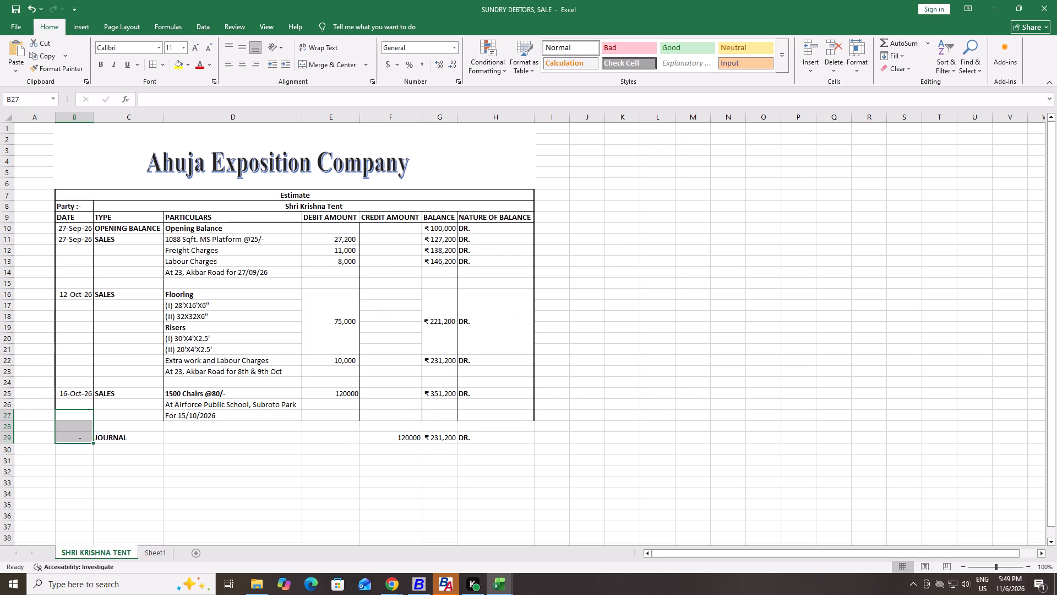
Apply a thick bottom border to the journal row, cells C29 to H29 and cell B29.
left_click(265, 499)
key("Up")
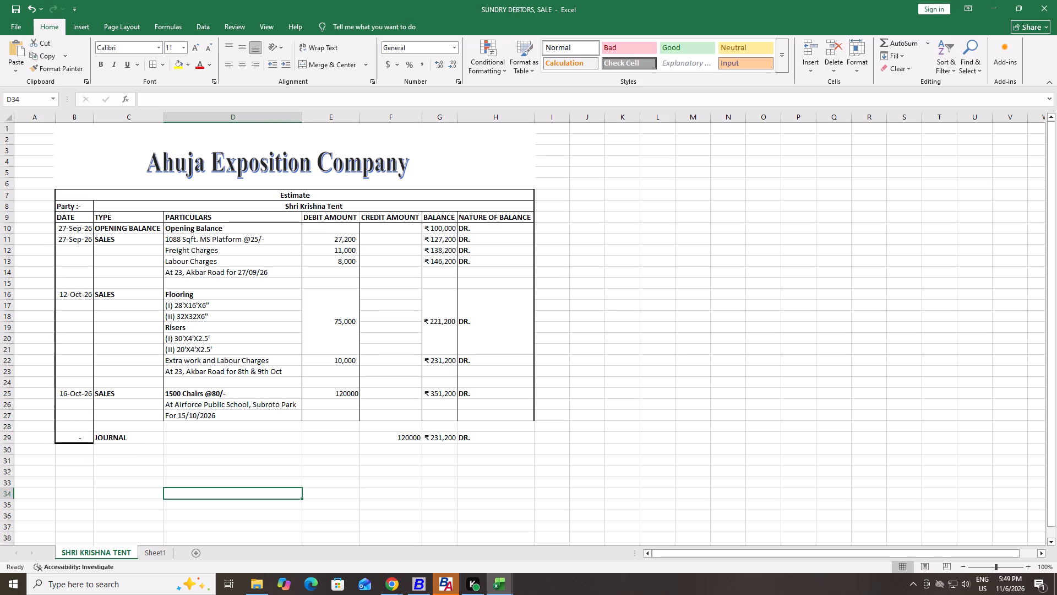
key("Left")
key("Up")
key("Up")
key("Up")
key("Up")
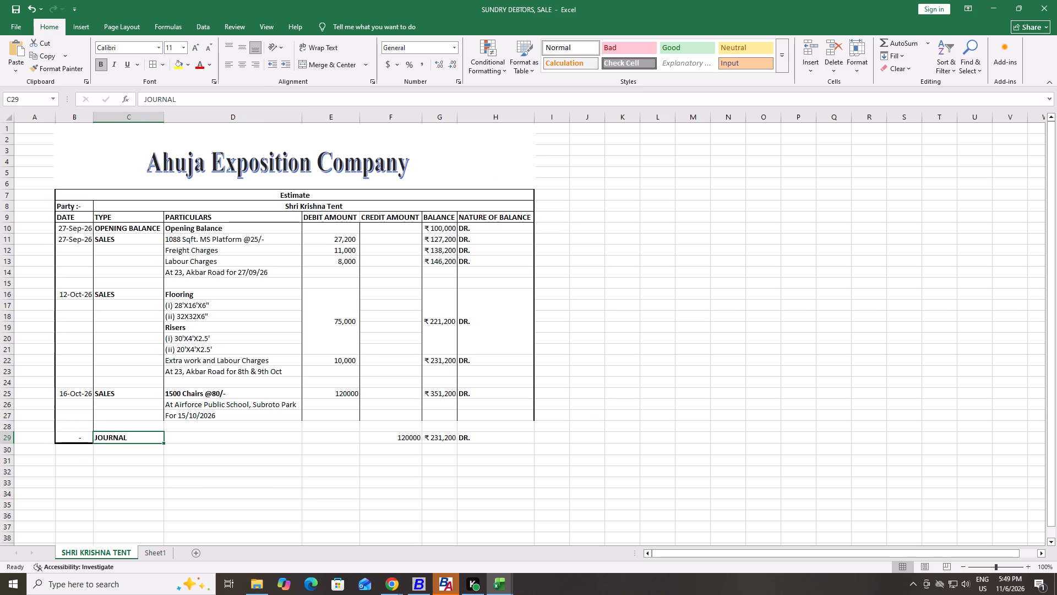
key("shift+Right")
key("shift+Right")
key("shift+Right")
key("shift+Right")
key("shift+Right")
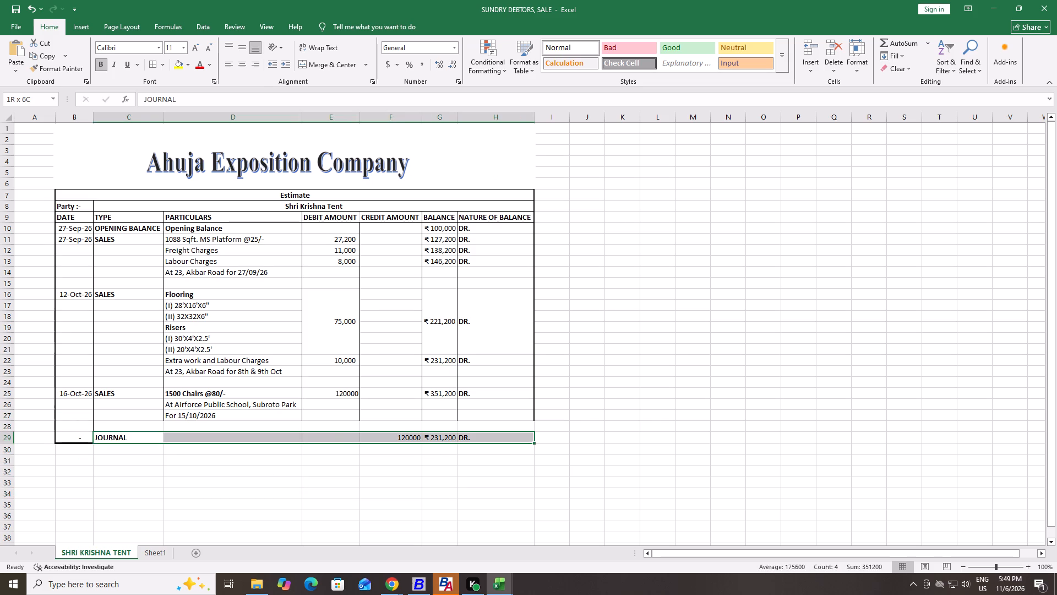
key("alt+h")
key("b")
key("h")
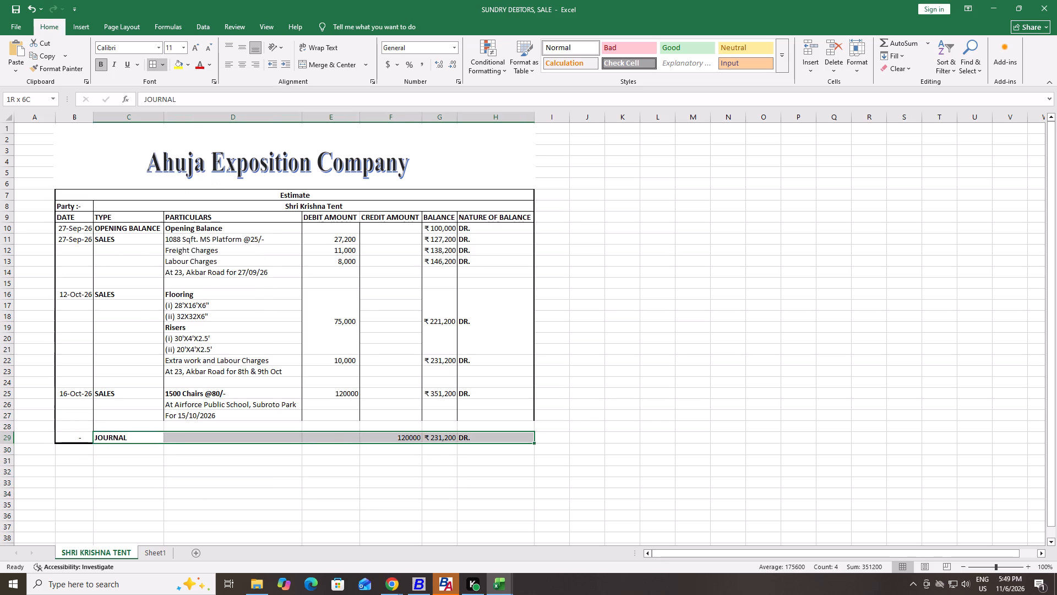
key("Right")
key("Left")
key("Left")
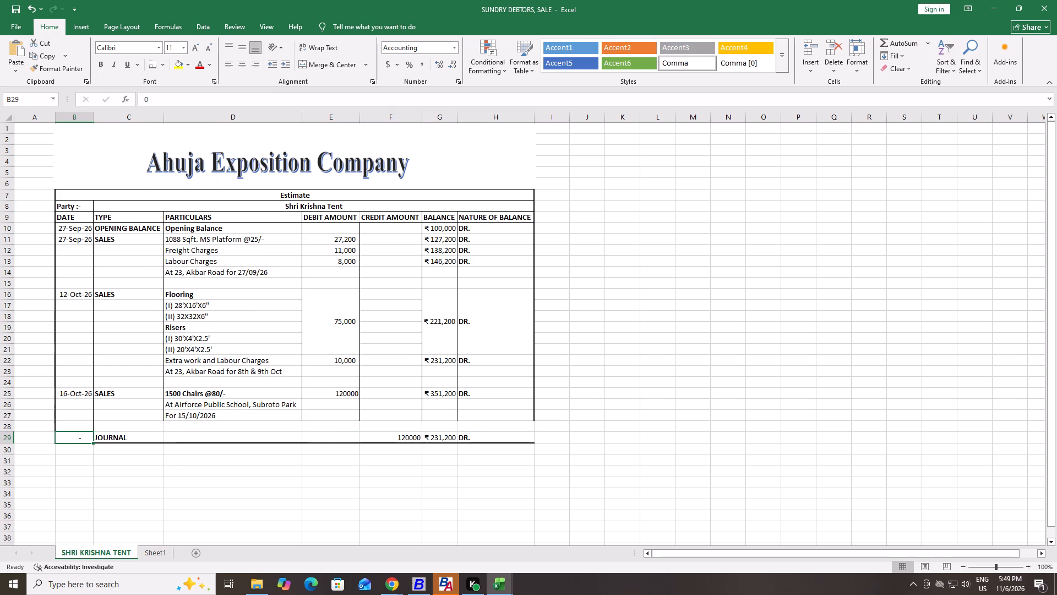
type("HBH")
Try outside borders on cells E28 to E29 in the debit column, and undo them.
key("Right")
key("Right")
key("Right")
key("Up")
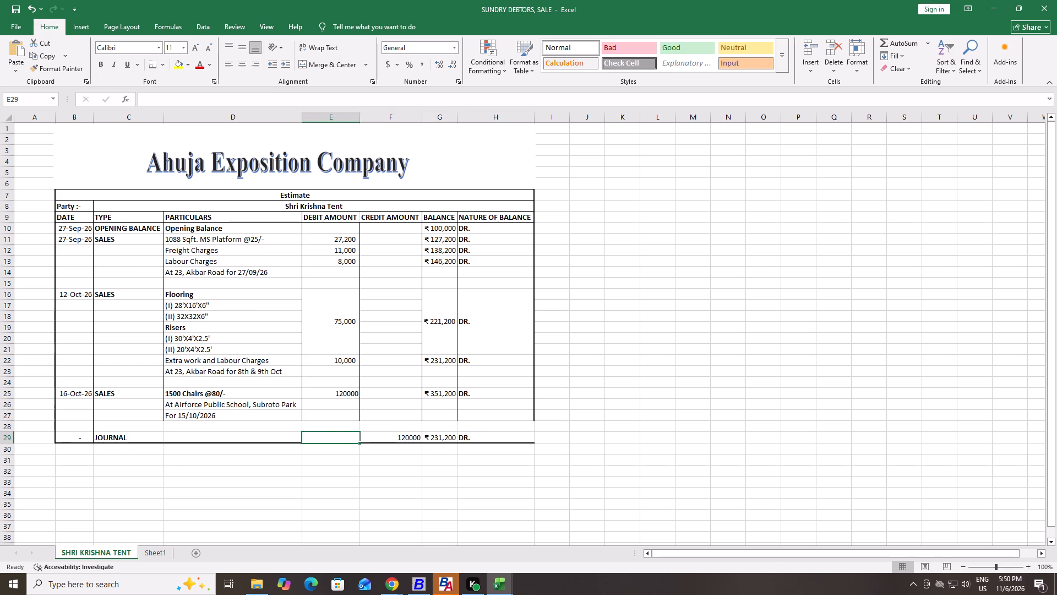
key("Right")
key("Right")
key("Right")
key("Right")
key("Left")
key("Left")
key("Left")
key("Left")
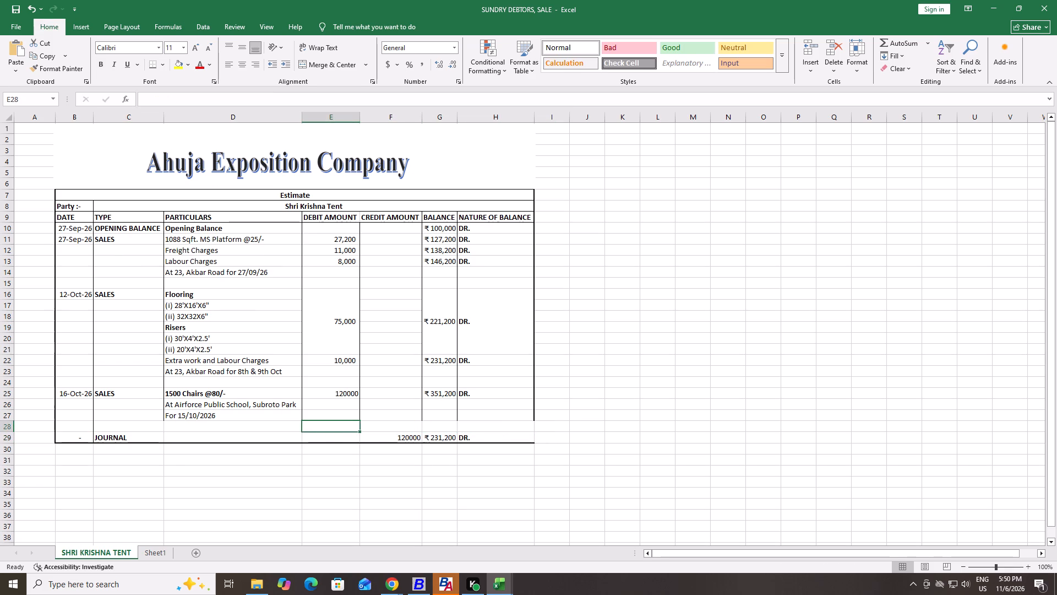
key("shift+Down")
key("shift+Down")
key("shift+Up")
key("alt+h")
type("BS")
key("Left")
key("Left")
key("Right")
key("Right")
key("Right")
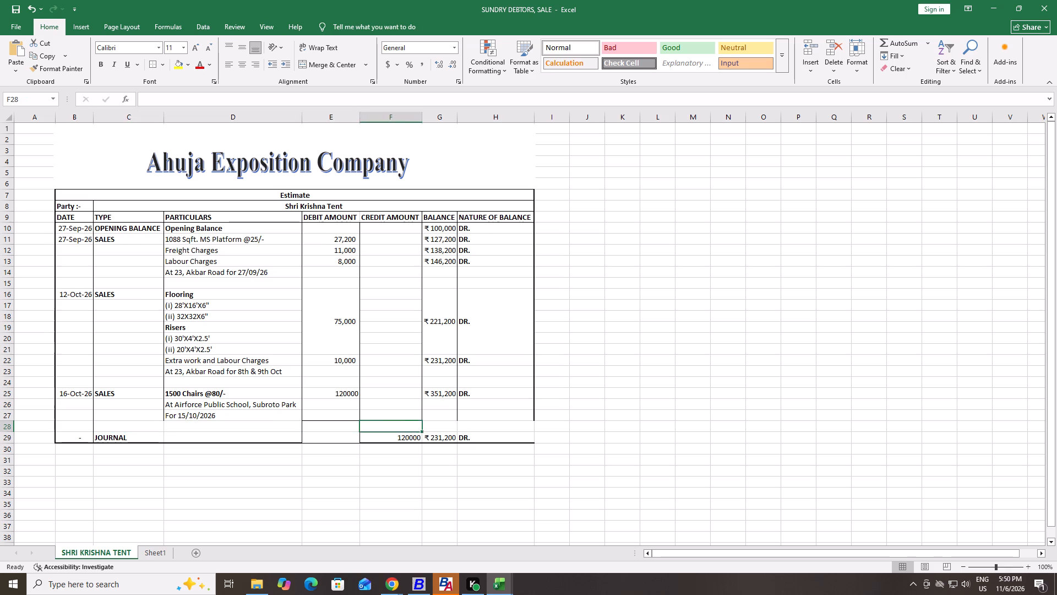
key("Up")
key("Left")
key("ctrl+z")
Add left and right borders to cells E28 to E29 and to cells C28 to C29.
key("Down")
key("Up")
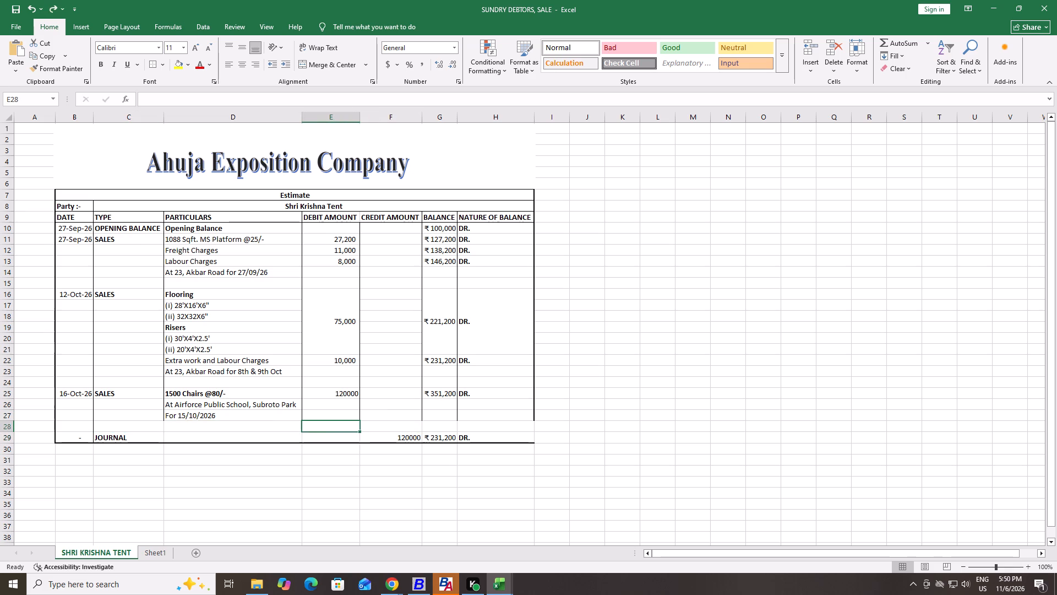
key("shift+Down")
type("HBRHBL")
key("Left")
key("Left")
key("Right")
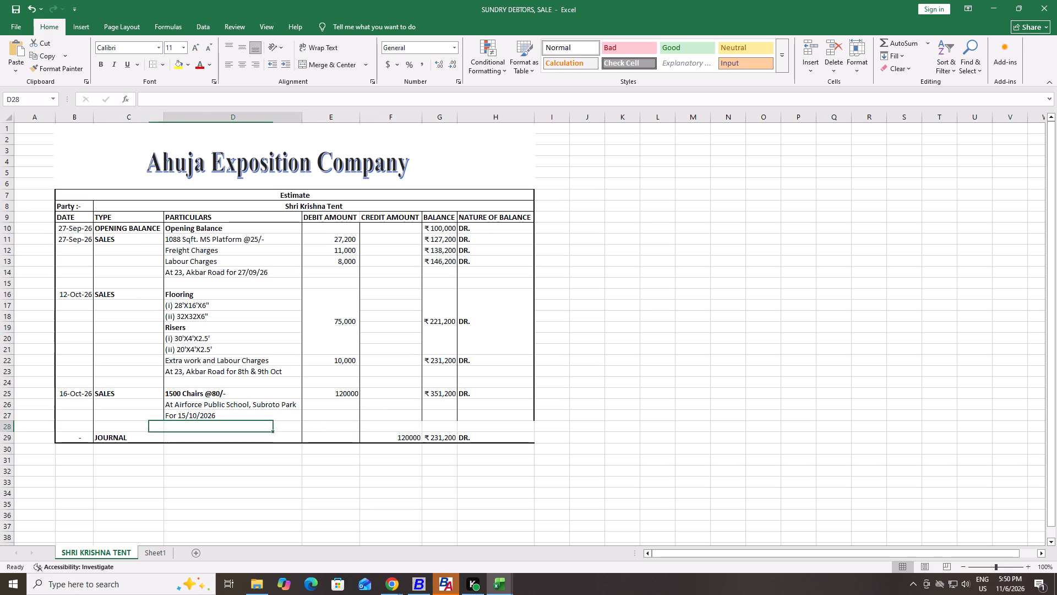
key("Left")
key("shift+Down")
type("HBR")
key("alt+h")
type("BL")
Add left and right borders to cells G28 to G29 in the balance column.
key("Right")
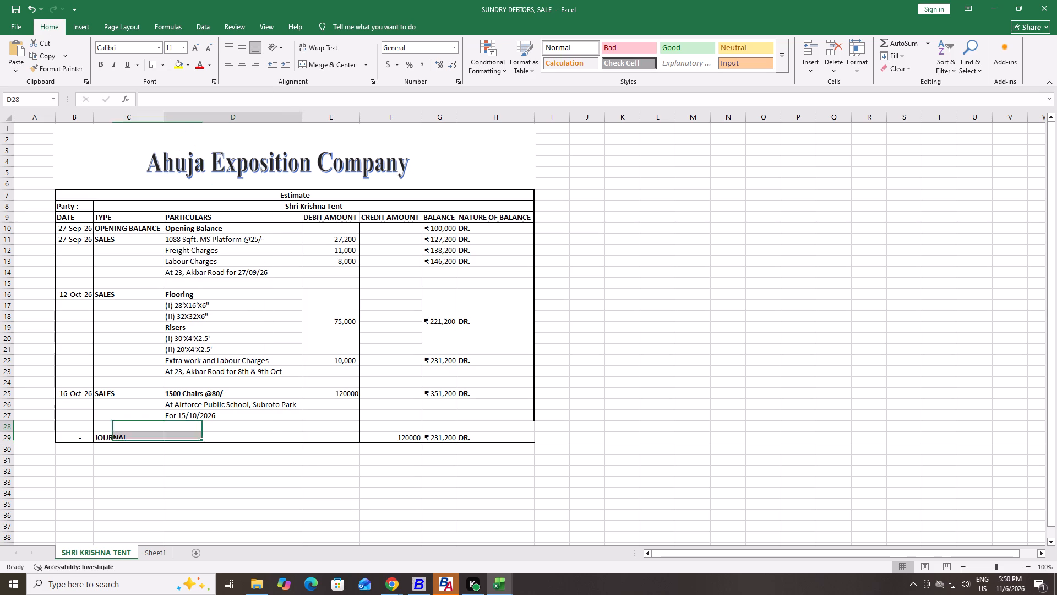
key("Right")
key("Right")
key("Right")
key("Right")
key("Left")
key("shift+Down")
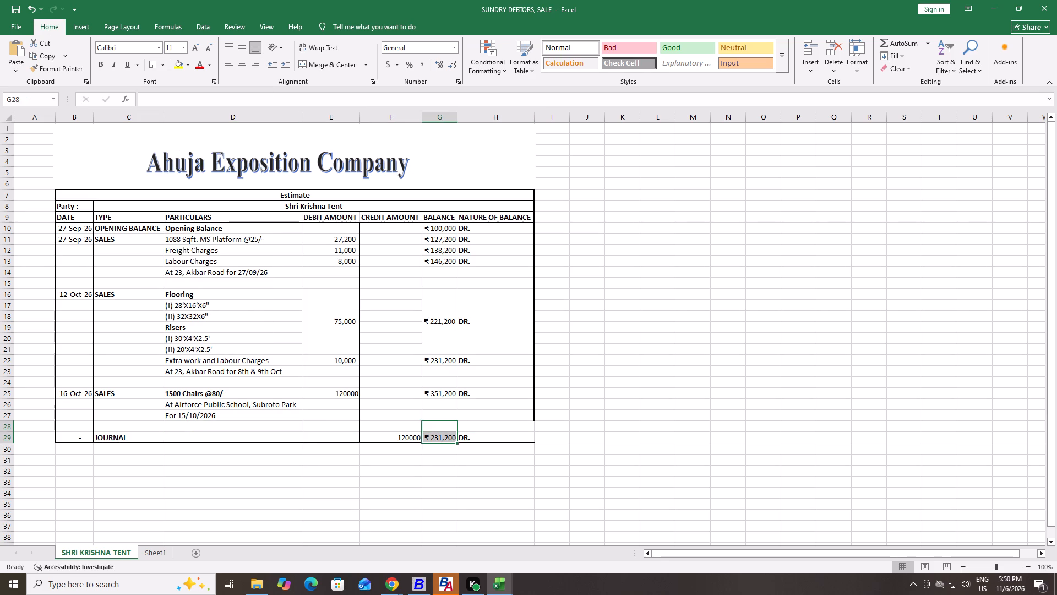
type("HBRHBL")
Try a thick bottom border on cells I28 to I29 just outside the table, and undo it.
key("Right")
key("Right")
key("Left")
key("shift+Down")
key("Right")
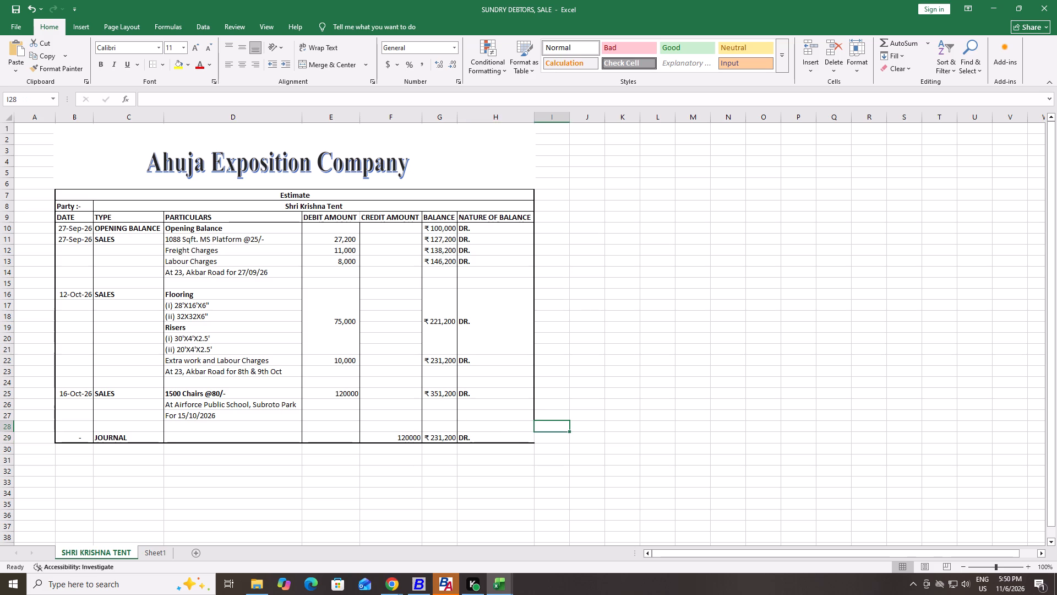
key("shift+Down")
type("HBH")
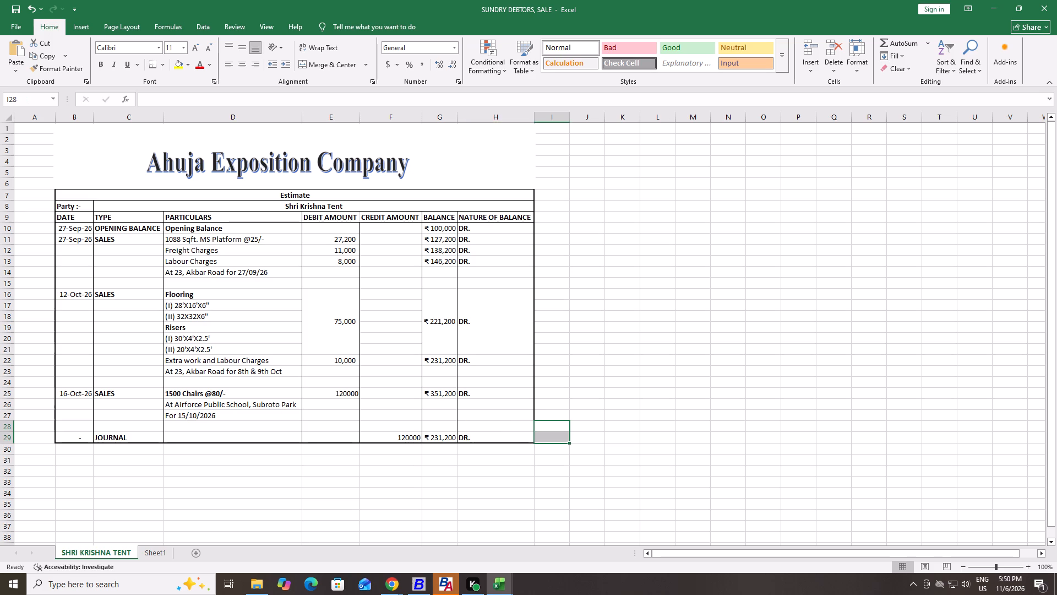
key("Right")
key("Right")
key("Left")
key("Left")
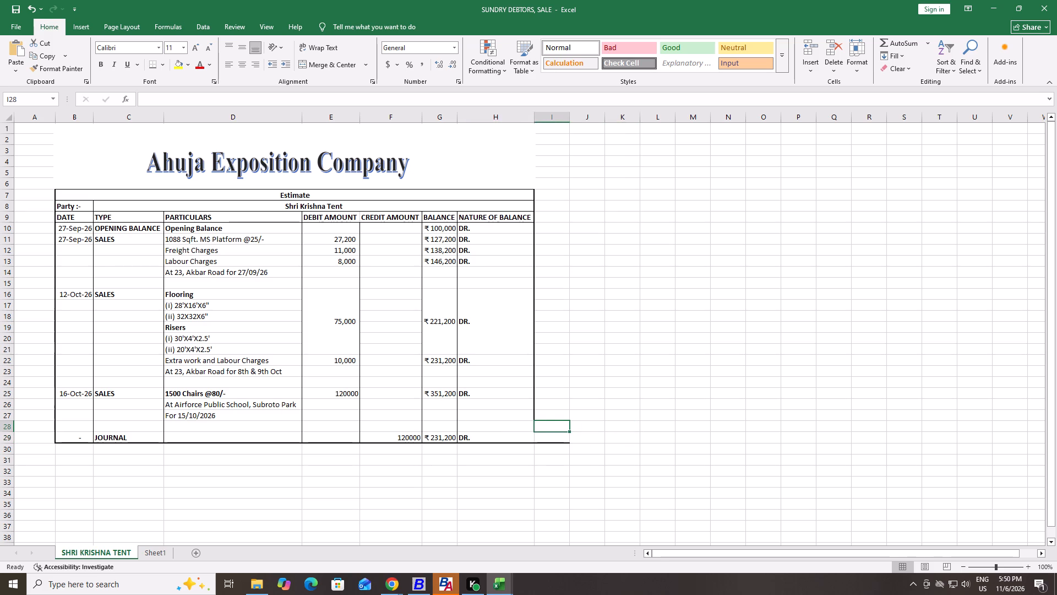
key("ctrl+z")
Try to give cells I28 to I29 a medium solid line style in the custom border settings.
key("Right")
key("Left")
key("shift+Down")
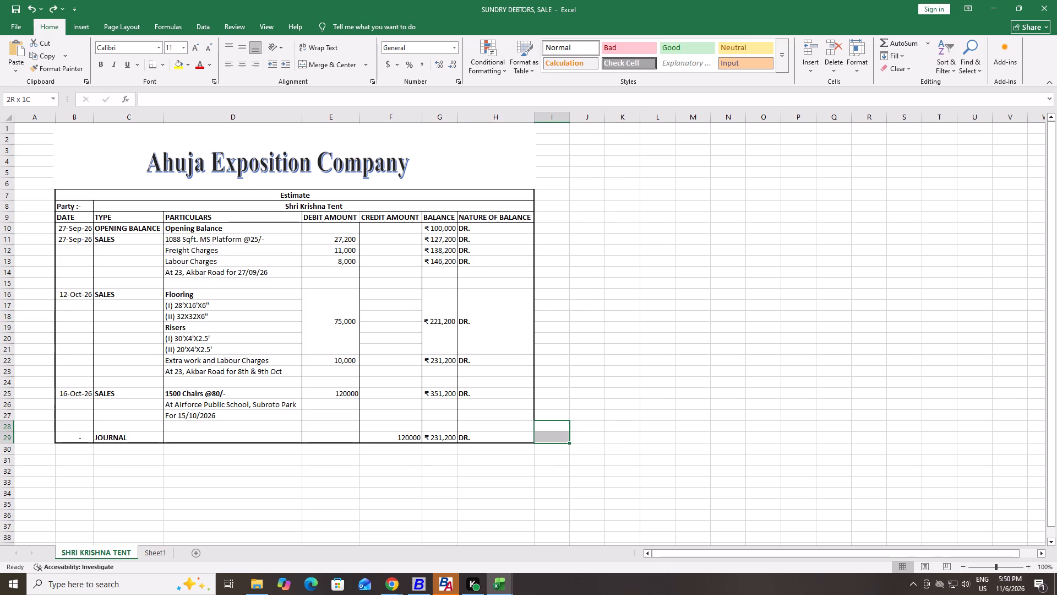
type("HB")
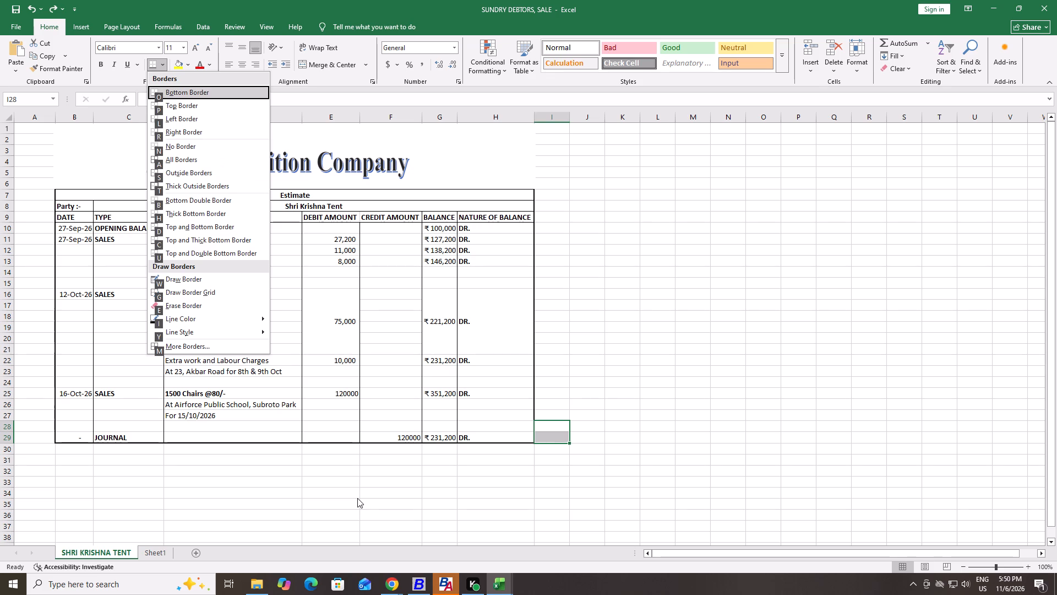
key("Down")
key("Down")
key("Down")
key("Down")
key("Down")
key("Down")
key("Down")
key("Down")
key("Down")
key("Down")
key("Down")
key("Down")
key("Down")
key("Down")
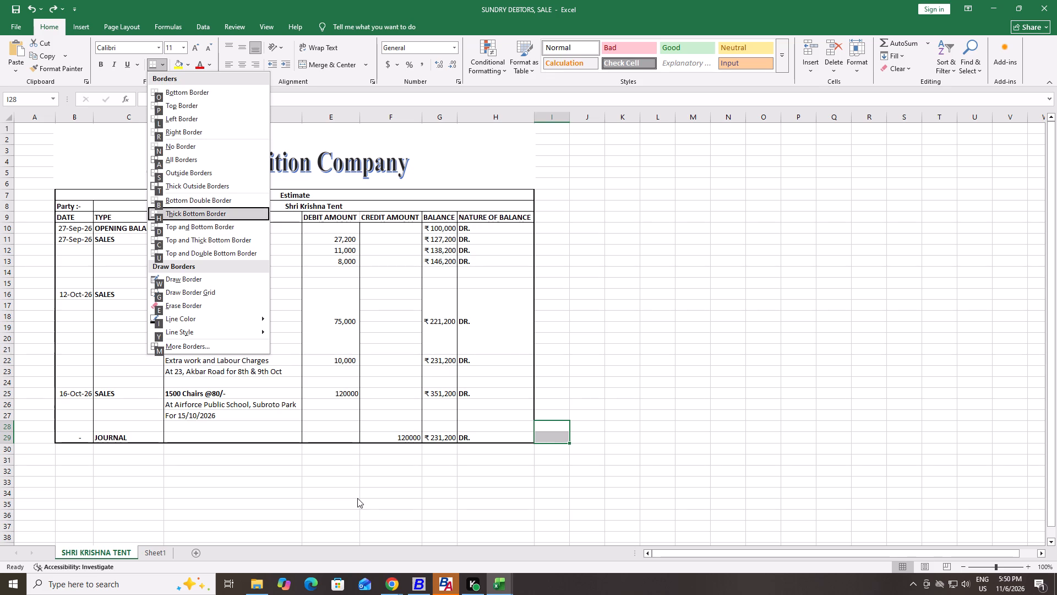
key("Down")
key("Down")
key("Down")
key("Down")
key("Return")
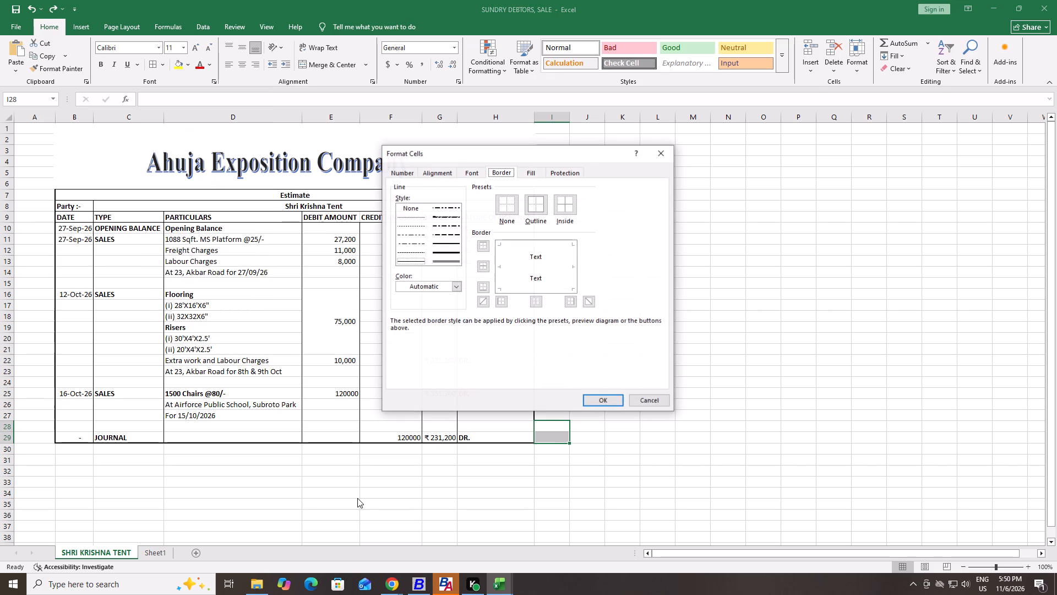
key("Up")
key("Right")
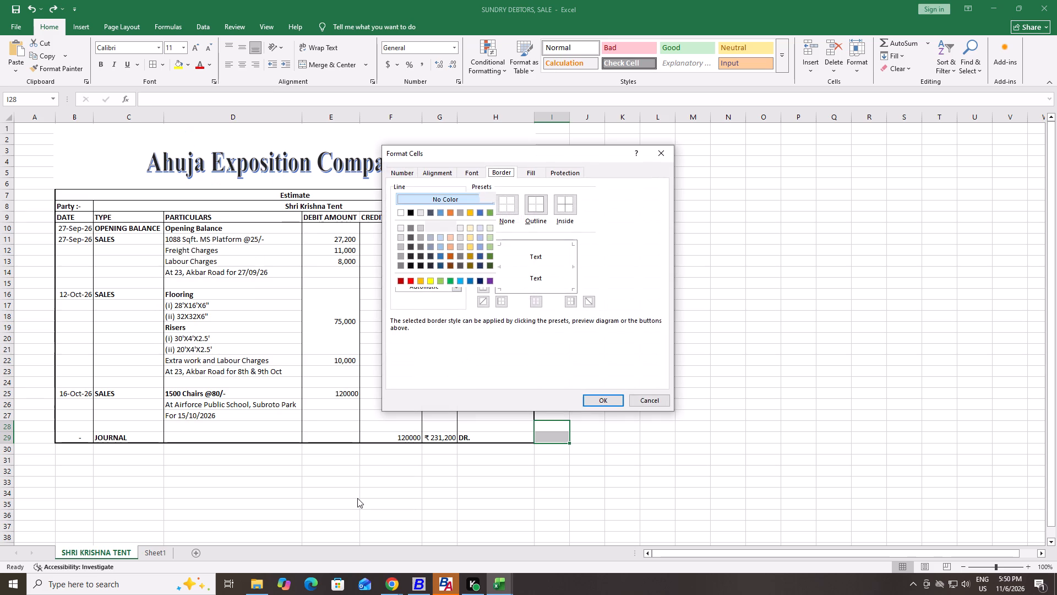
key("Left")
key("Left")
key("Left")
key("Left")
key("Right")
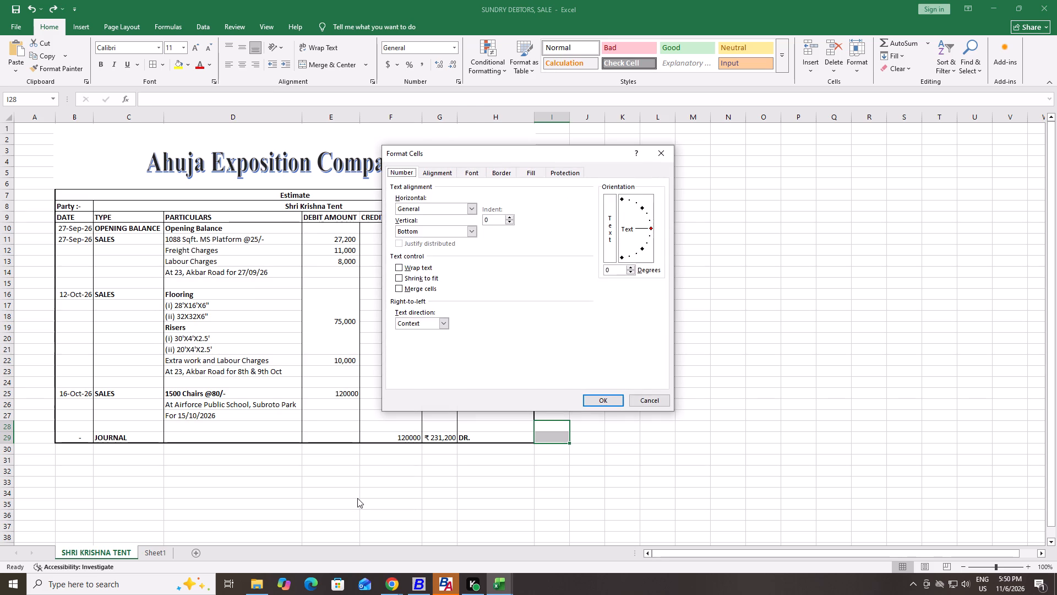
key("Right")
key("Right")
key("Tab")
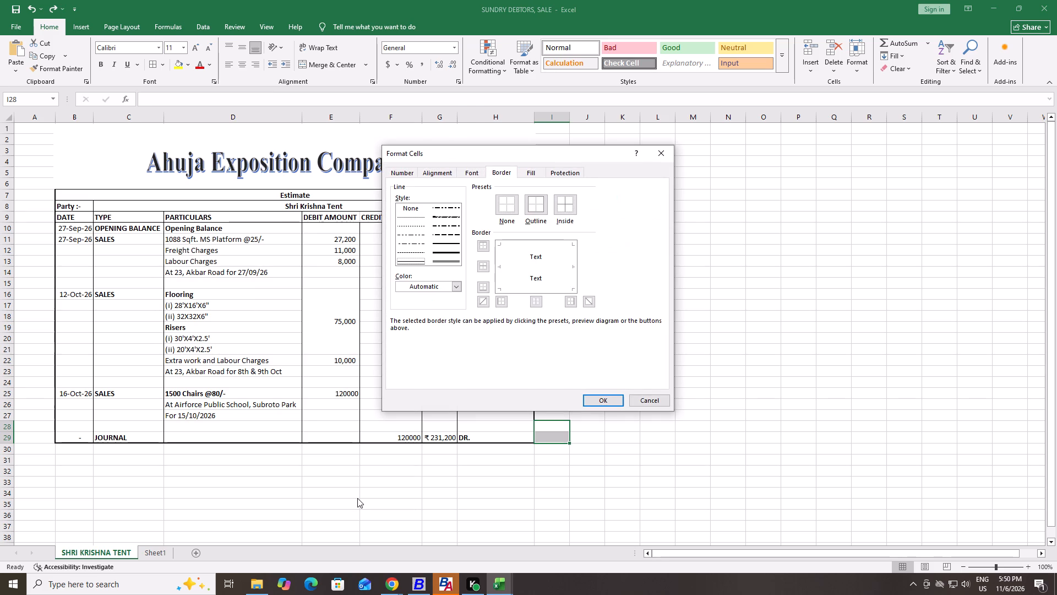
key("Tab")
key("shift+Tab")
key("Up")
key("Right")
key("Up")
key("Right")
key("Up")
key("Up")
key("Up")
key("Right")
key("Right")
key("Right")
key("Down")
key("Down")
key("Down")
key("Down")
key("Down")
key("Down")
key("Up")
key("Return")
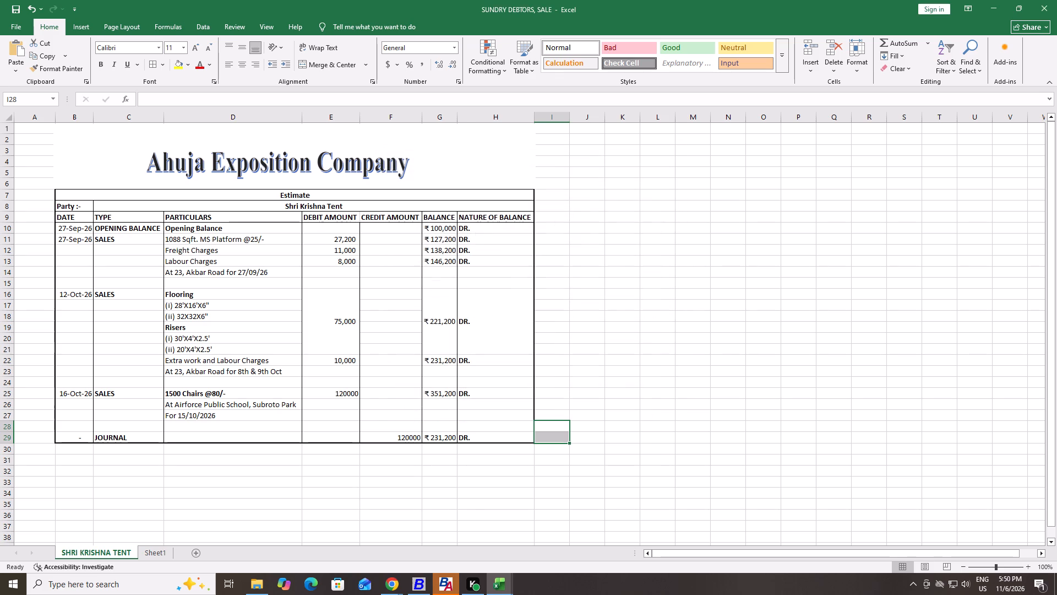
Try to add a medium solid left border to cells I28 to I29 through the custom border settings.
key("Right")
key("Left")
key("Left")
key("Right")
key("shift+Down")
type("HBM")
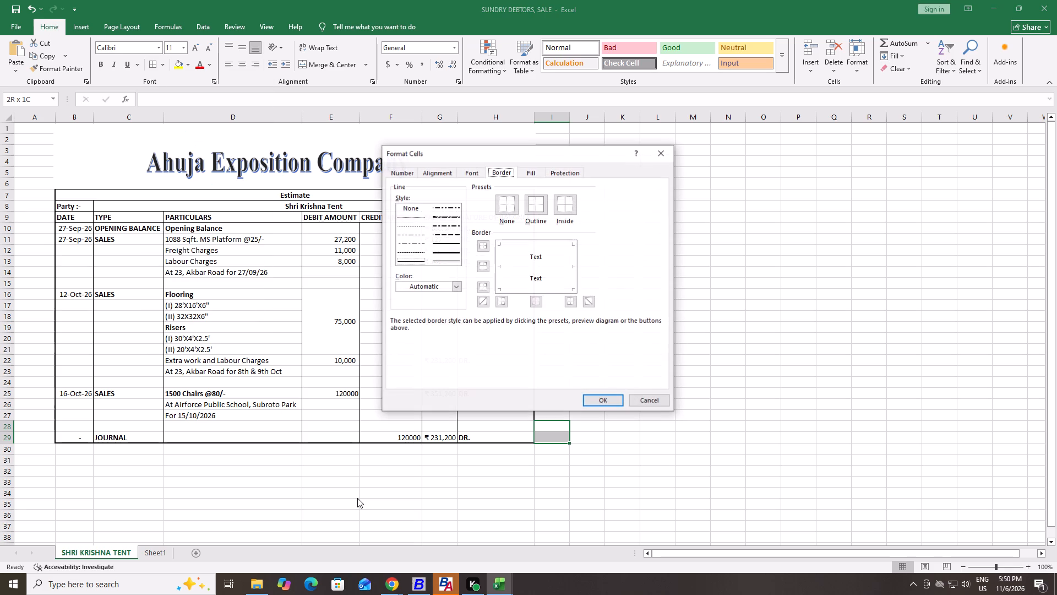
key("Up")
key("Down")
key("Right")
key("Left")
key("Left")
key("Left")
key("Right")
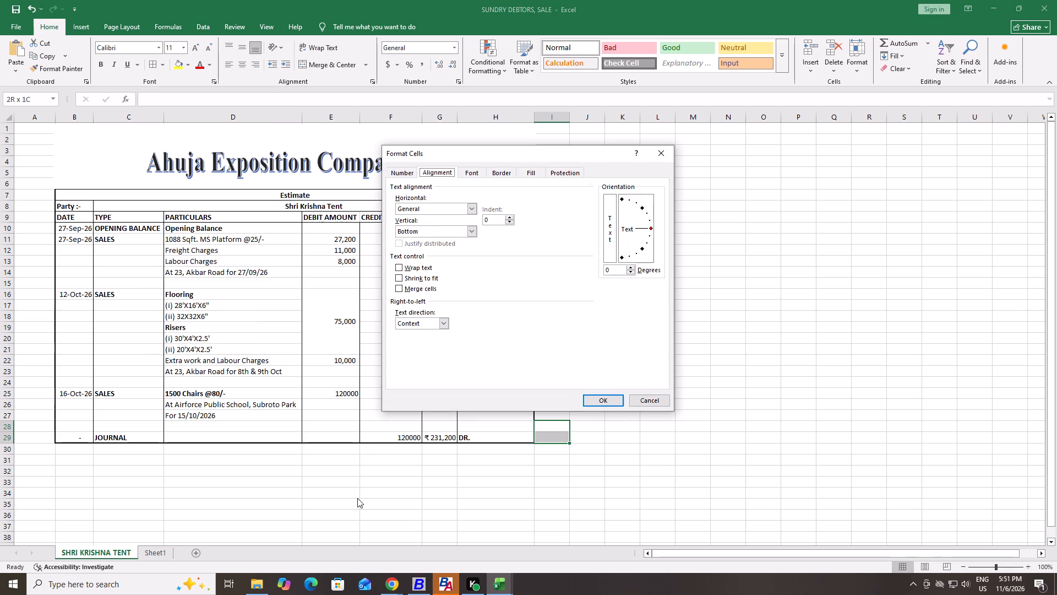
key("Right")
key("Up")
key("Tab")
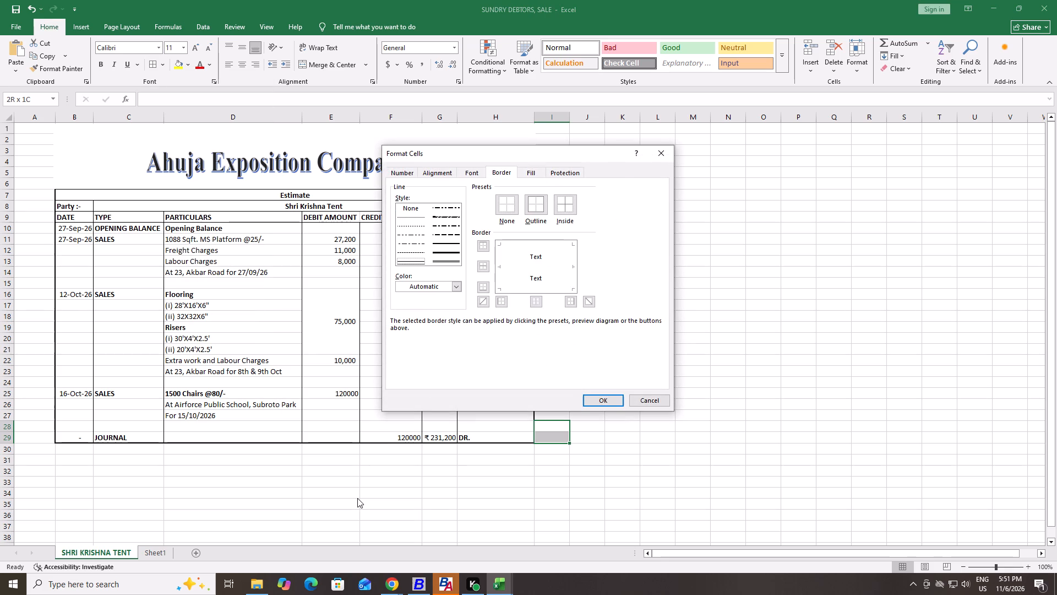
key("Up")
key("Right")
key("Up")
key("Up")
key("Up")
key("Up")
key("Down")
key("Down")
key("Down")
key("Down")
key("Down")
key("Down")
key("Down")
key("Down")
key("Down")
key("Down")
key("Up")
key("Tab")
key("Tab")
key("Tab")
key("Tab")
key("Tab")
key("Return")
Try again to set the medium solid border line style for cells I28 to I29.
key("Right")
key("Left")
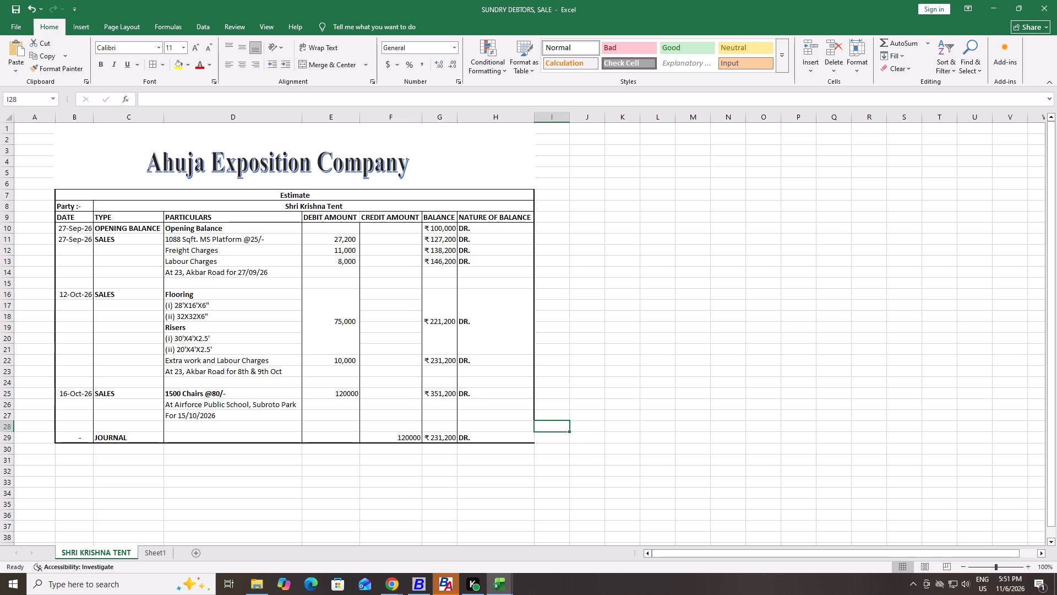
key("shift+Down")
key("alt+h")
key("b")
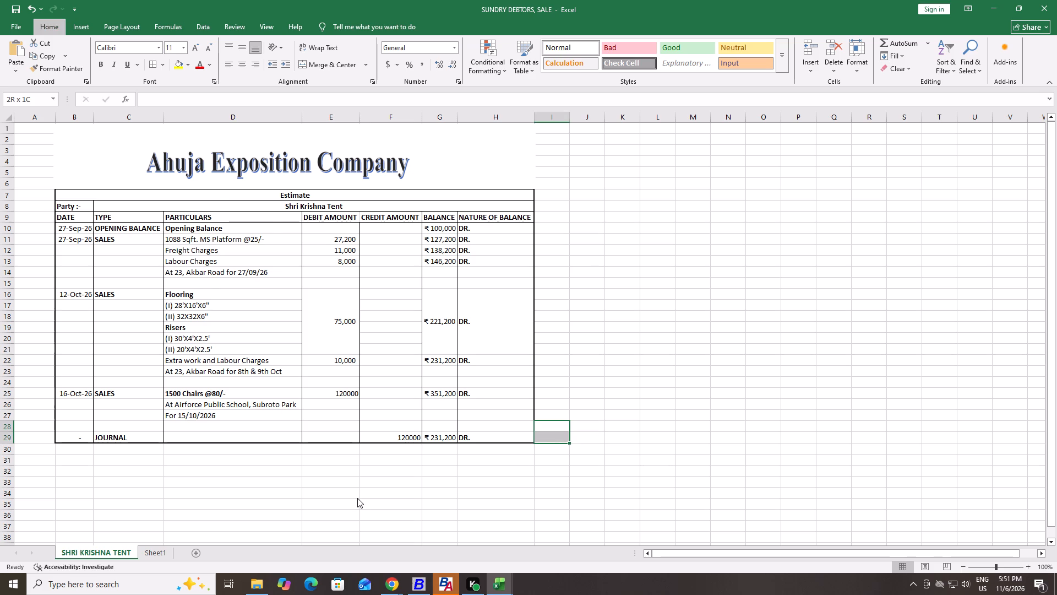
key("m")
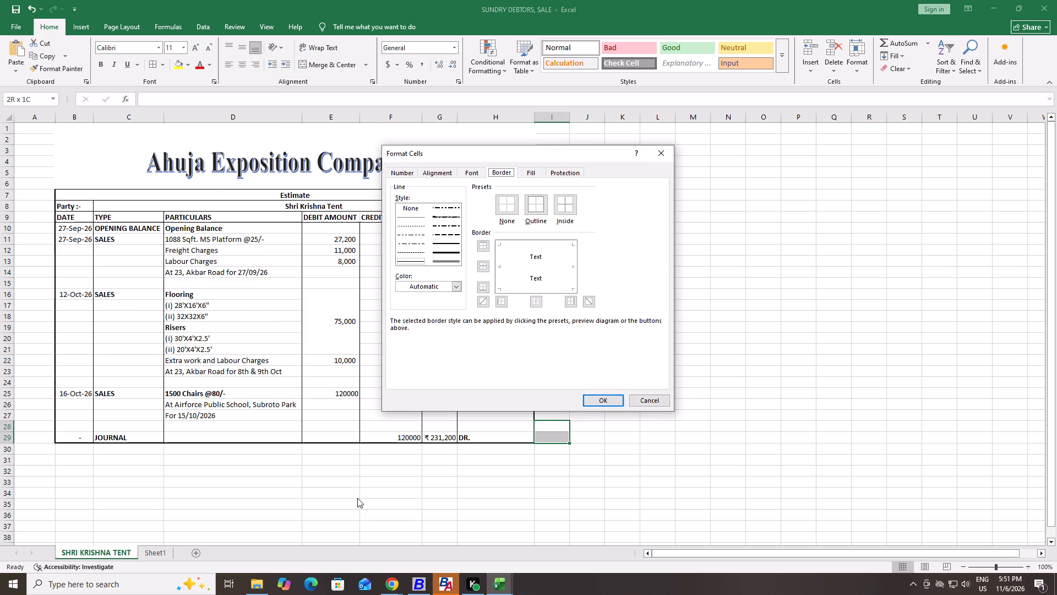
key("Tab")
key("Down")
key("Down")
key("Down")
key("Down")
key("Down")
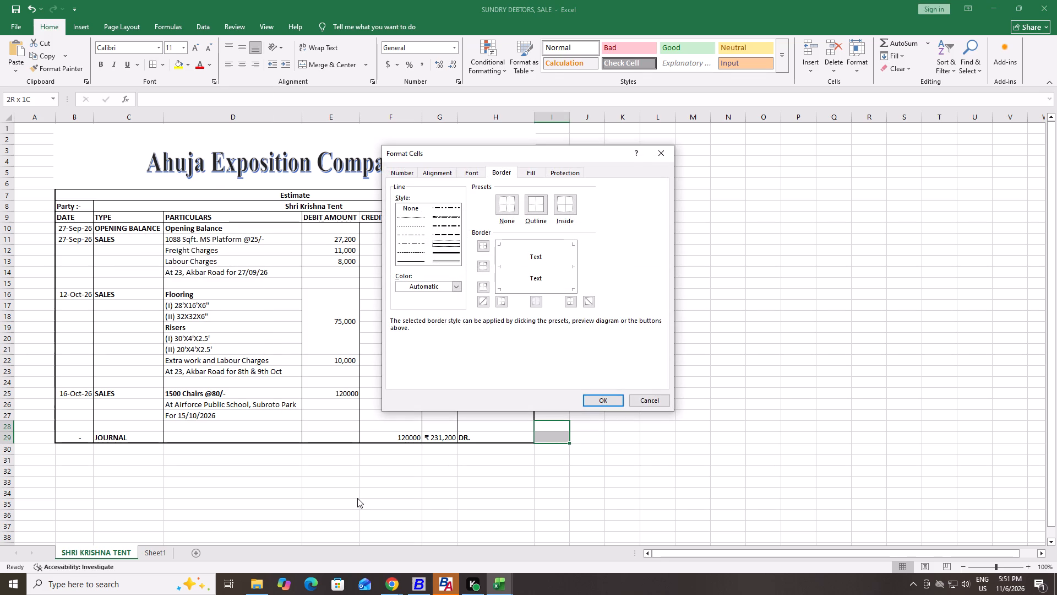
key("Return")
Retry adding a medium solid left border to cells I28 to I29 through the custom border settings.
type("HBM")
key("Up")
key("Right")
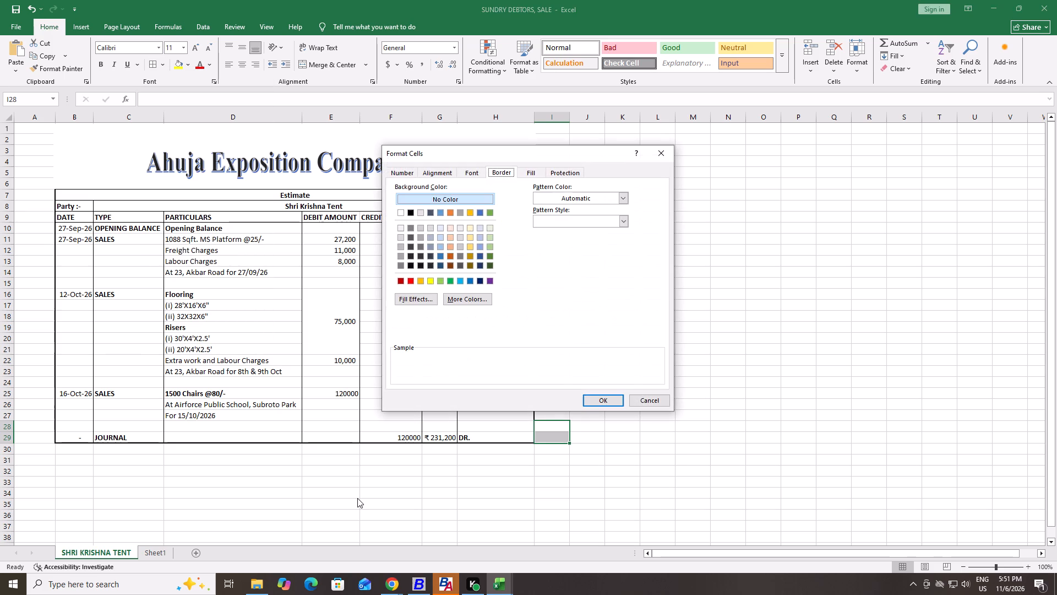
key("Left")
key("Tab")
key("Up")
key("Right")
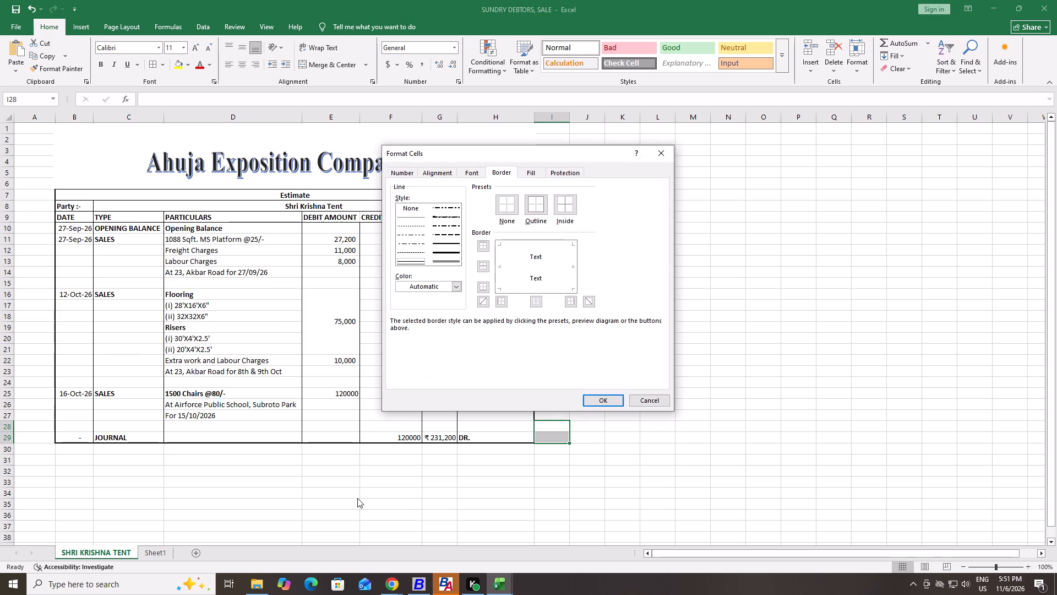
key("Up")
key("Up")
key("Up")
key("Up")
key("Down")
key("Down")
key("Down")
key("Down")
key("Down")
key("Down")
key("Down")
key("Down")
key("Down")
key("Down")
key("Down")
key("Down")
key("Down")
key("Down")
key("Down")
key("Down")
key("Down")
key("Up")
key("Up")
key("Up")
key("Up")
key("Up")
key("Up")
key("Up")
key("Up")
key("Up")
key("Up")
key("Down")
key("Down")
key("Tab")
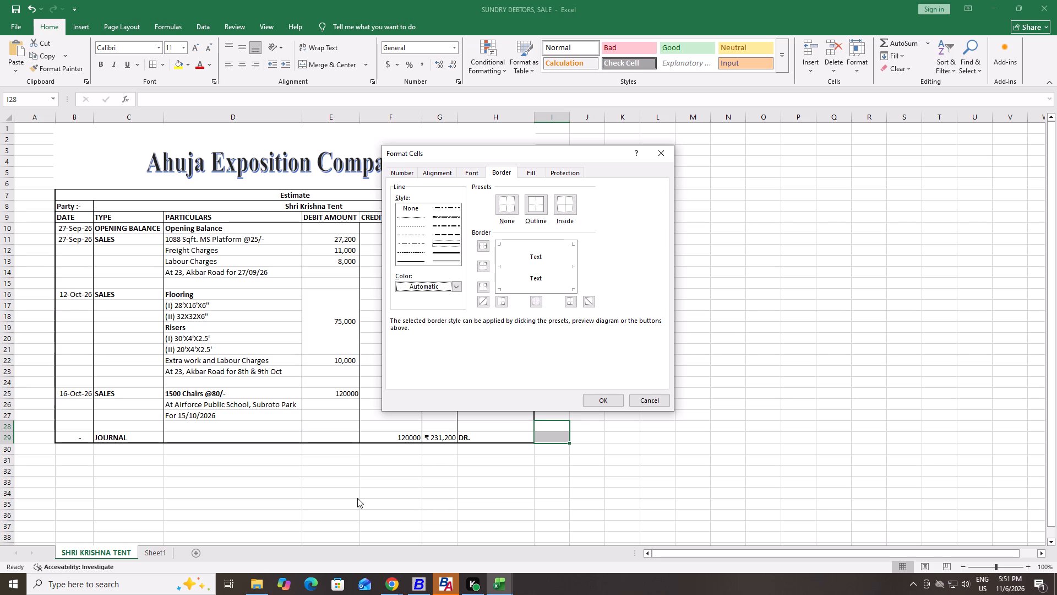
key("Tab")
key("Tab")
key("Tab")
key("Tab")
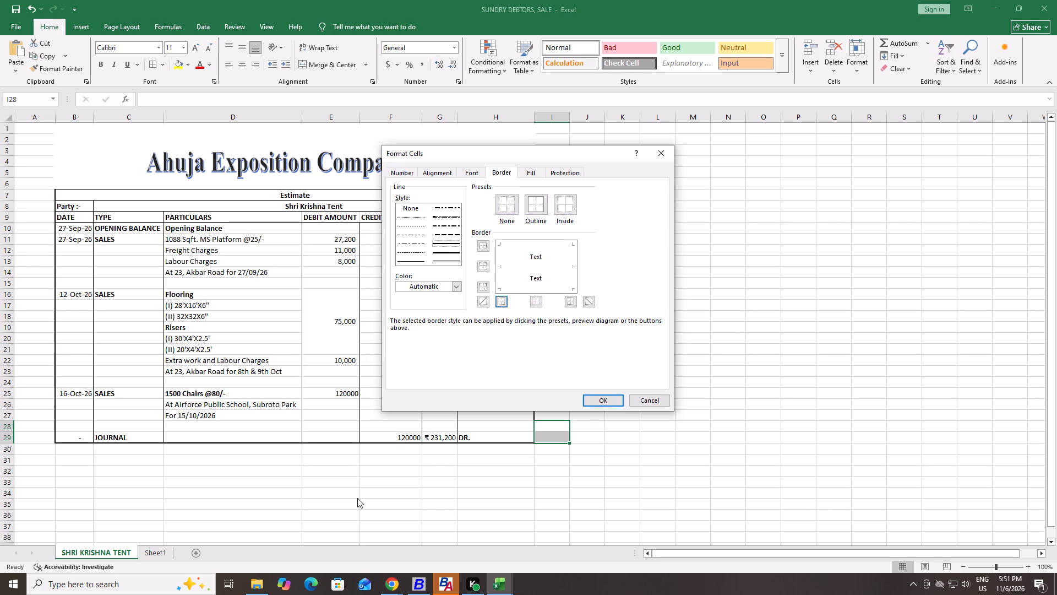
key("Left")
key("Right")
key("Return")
Add a medium solid left border to cells I28 to I29 through the custom border settings.
key("Right")
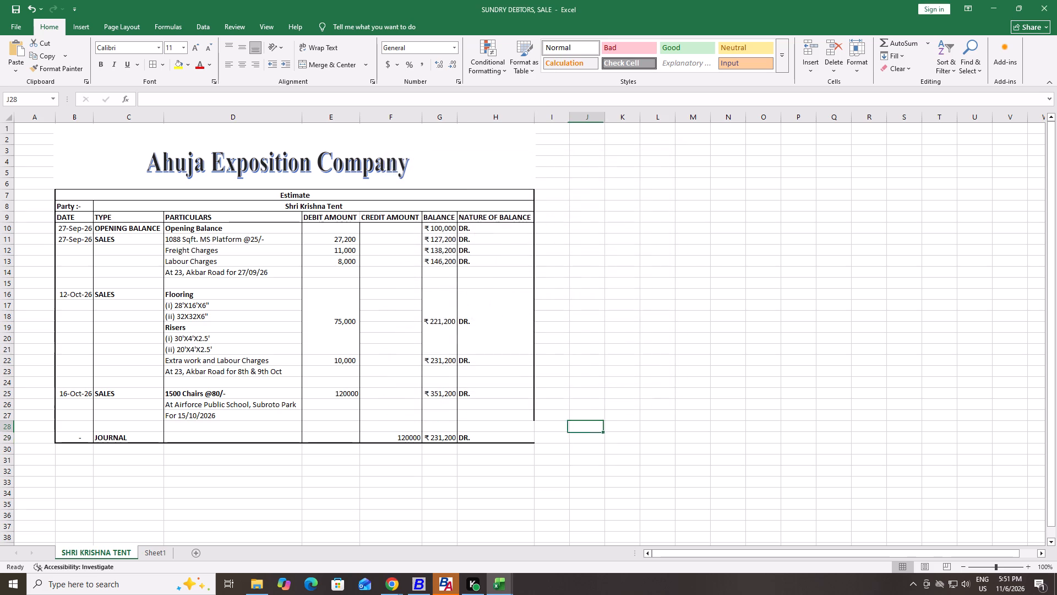
key("Left")
key("shift+Down")
type("HBM")
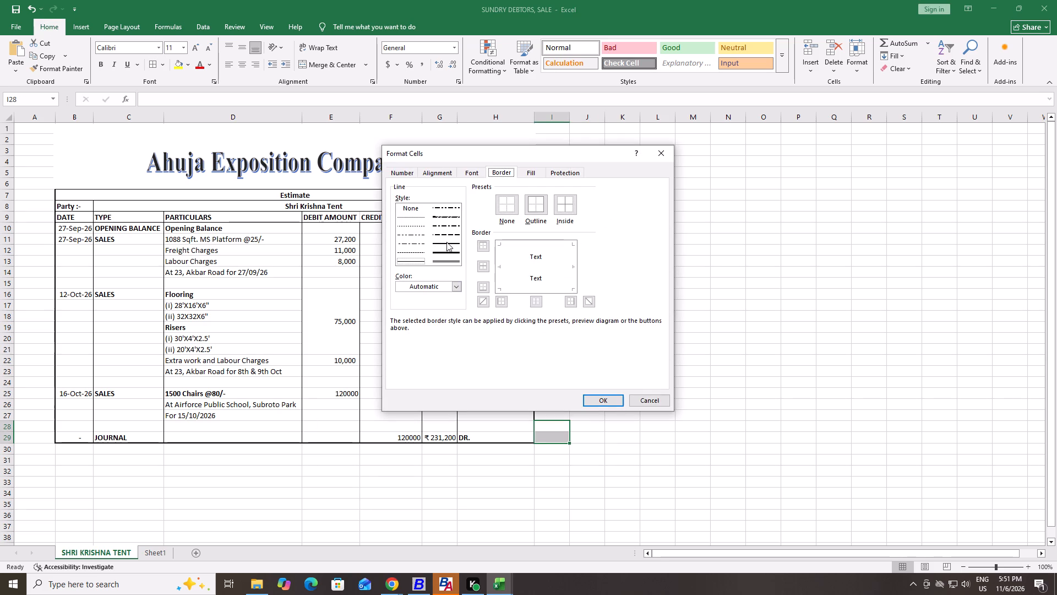
left_click(448, 240)
left_click(501, 302)
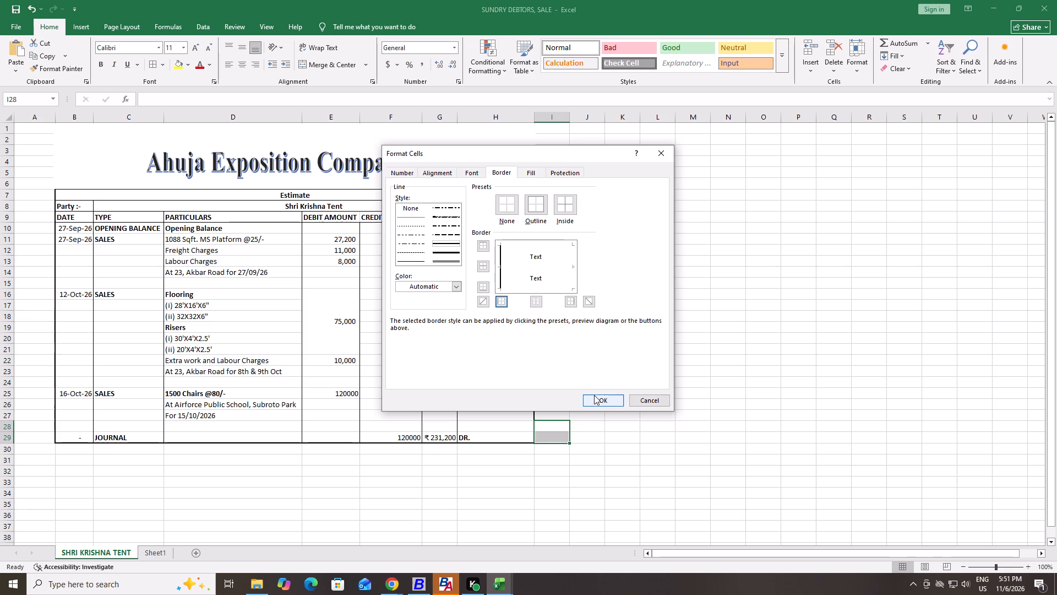
left_click(590, 405)
left_click(593, 433)
left_click(593, 516)
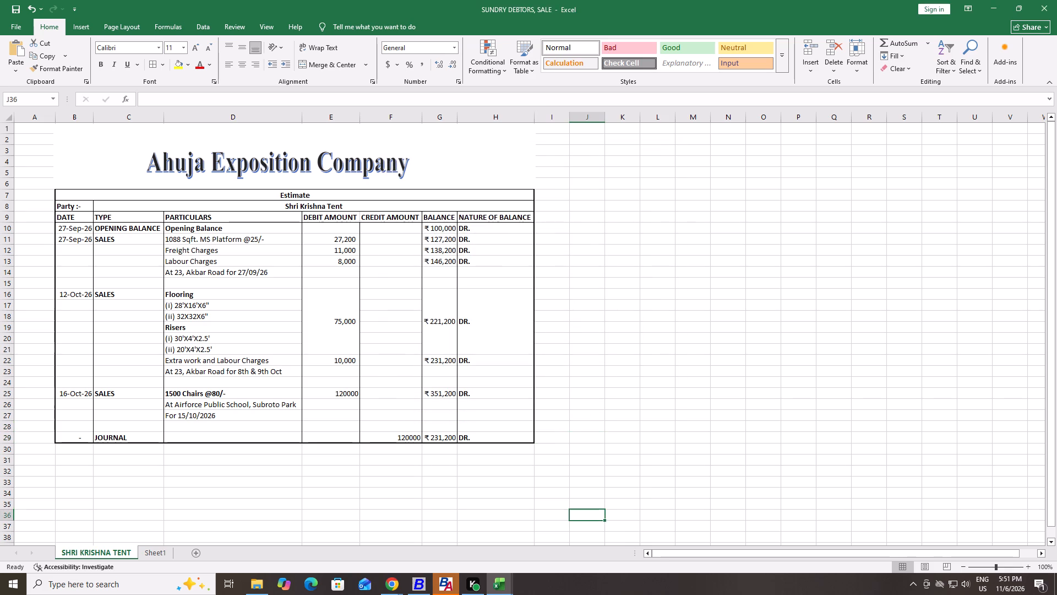
Enter AMOUNT SETTLED as the journal row's particulars in cell D29 and save the workbook.
key("Up")
key("Left")
key("Up")
key("Left")
key("Up")
key("Left")
key("Up")
key("Left")
key("Left")
key("Up")
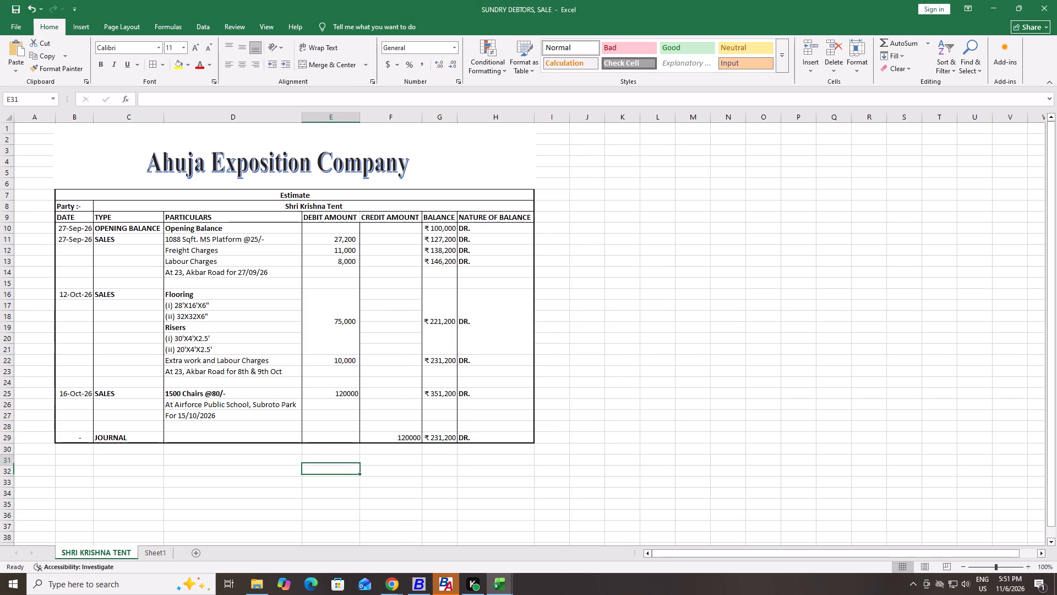
key("Left")
key("Up")
key("Left")
key("Up")
key("Right")
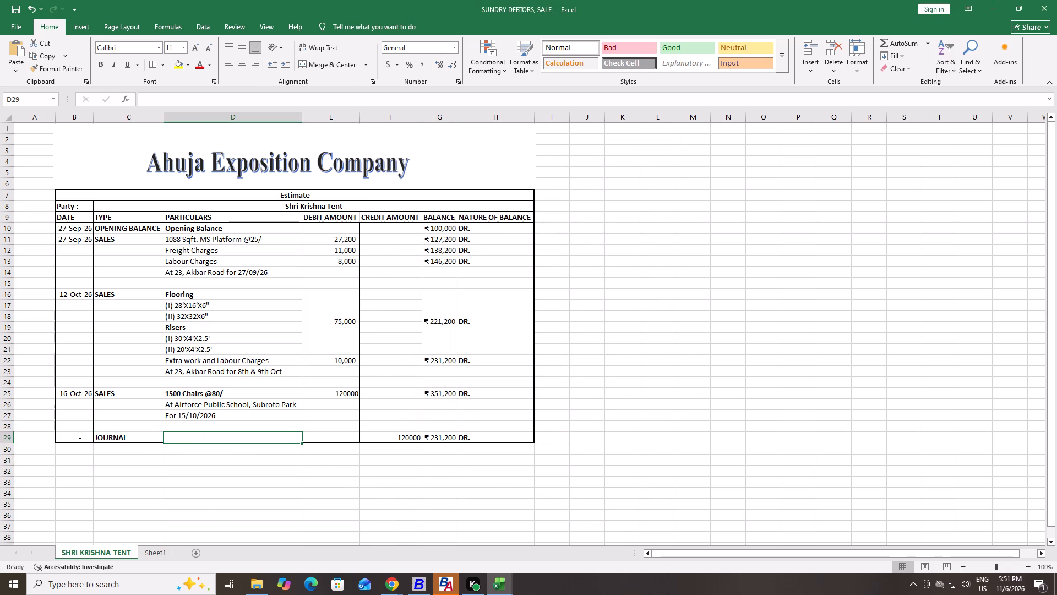
type("SETTLED")
key("space")
key("BackSpace")
key("BackSpace")
key("BackSpace")
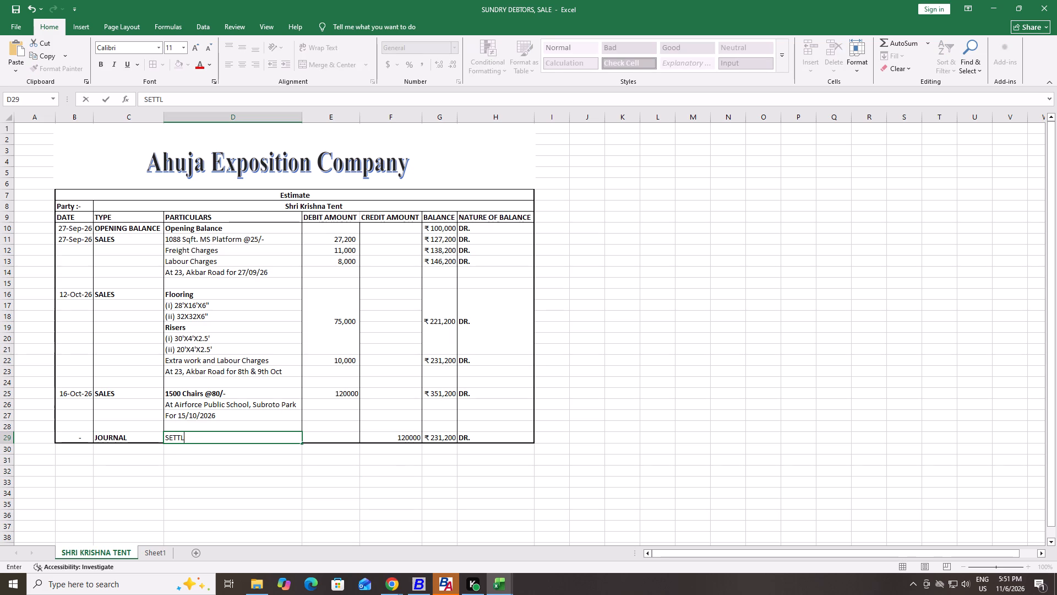
key("BackSpace")
key("BackSpace")
key("BackSpace")
key("BackSpace")
key("BackSpace")
type("AMOUNT SETTLED")
key("space")
key("Return")
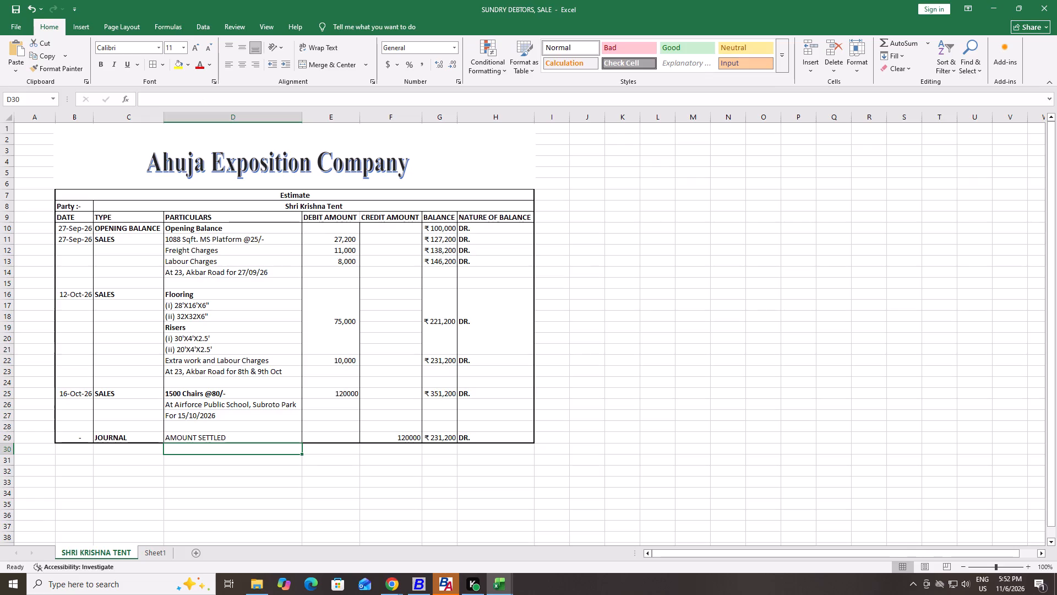
key("ctrl+s")
Switch to the AHUJA EXPO. LEDGER 26-27 workbook and copy the earlier ledger entries in A7 to E13 to the block starting at G7.
key("alt+Tab")
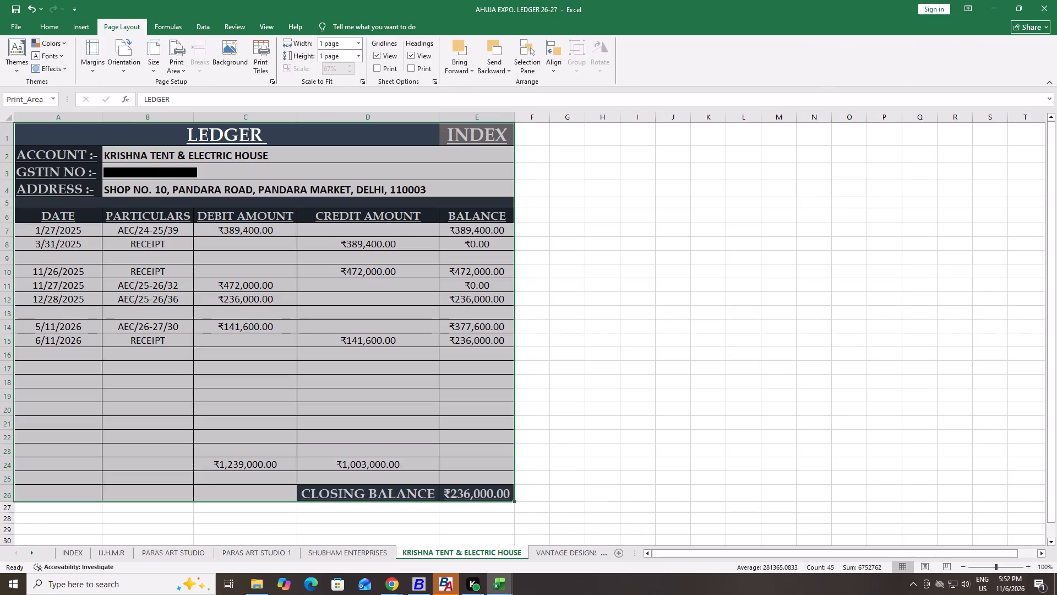
key("Up")
key("Up")
key("Up")
key("Down")
key("Down")
key("Down")
key("Down")
key("Down")
key("Down")
key("Down")
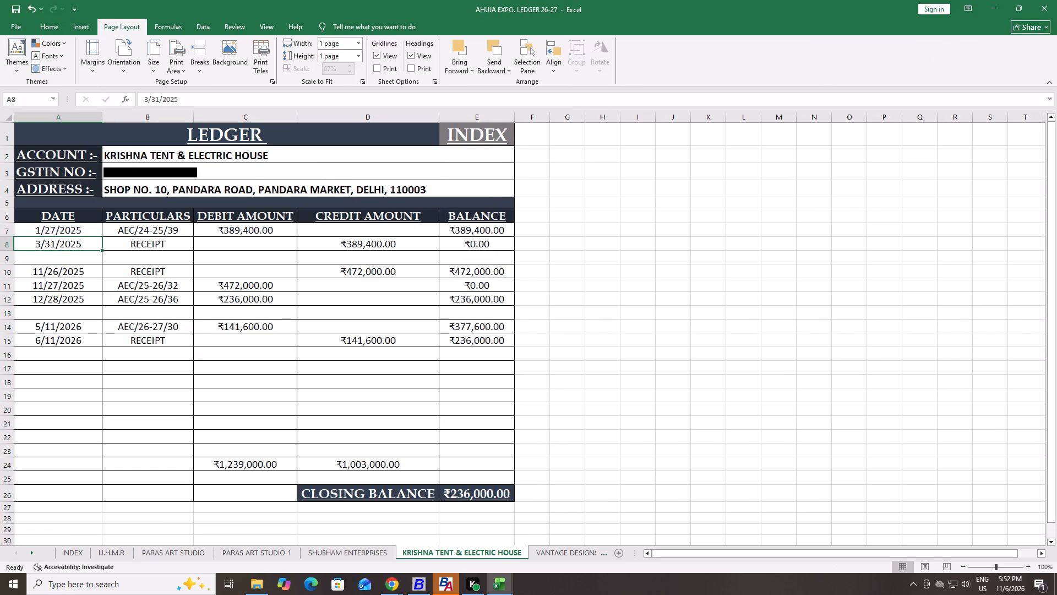
key("Up")
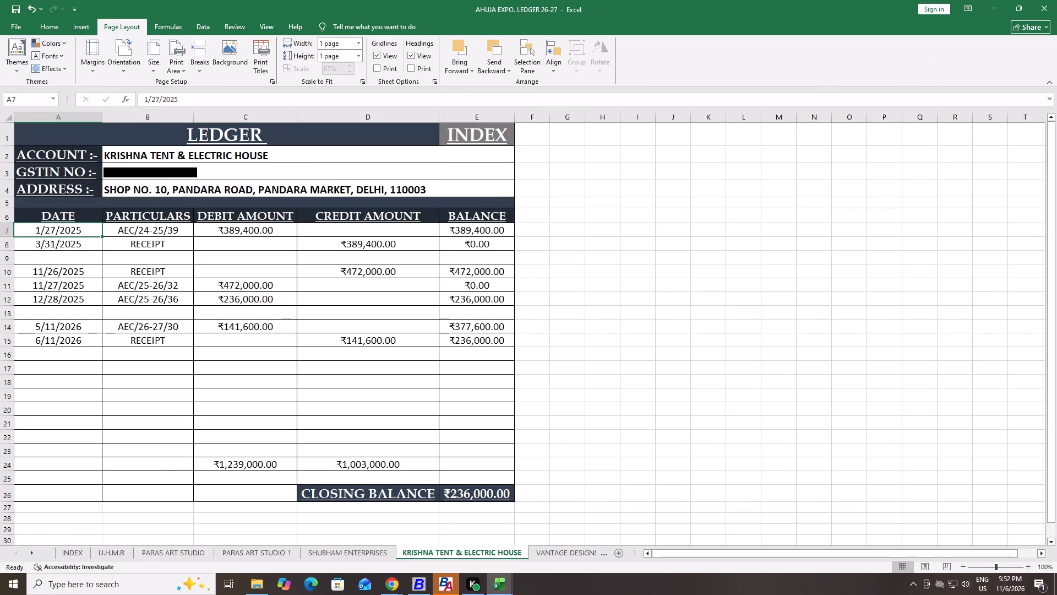
key("shift+Down")
key("shift+Down")
key("shift+Down")
key("shift+Down")
key("shift+Down")
key("shift+Down")
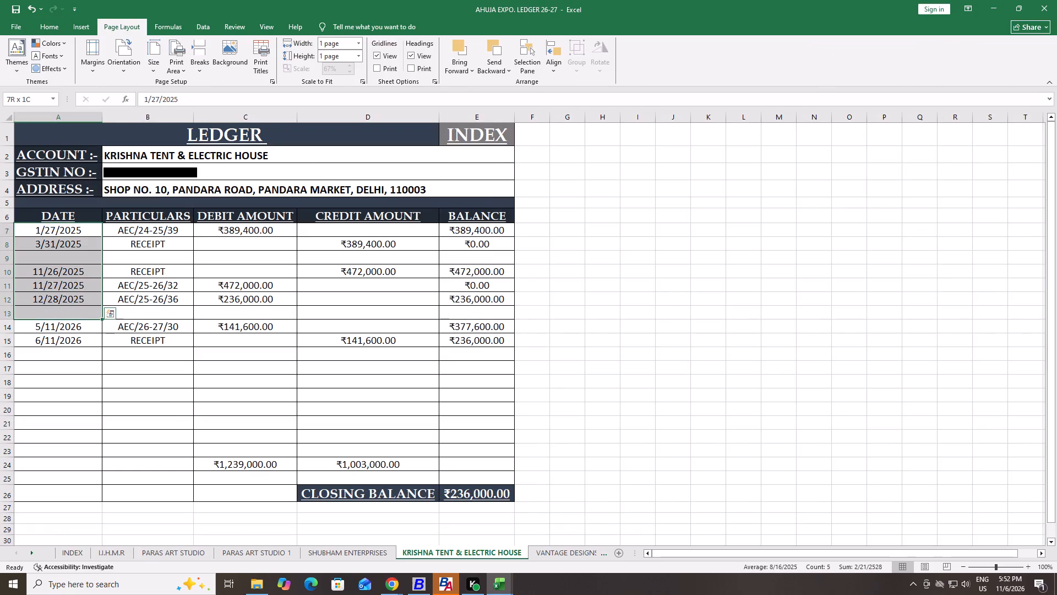
key("shift+Right")
key("shift+Right")
key("shift+Right")
key("shift+Right")
key("shift+Right")
key("shift+Right")
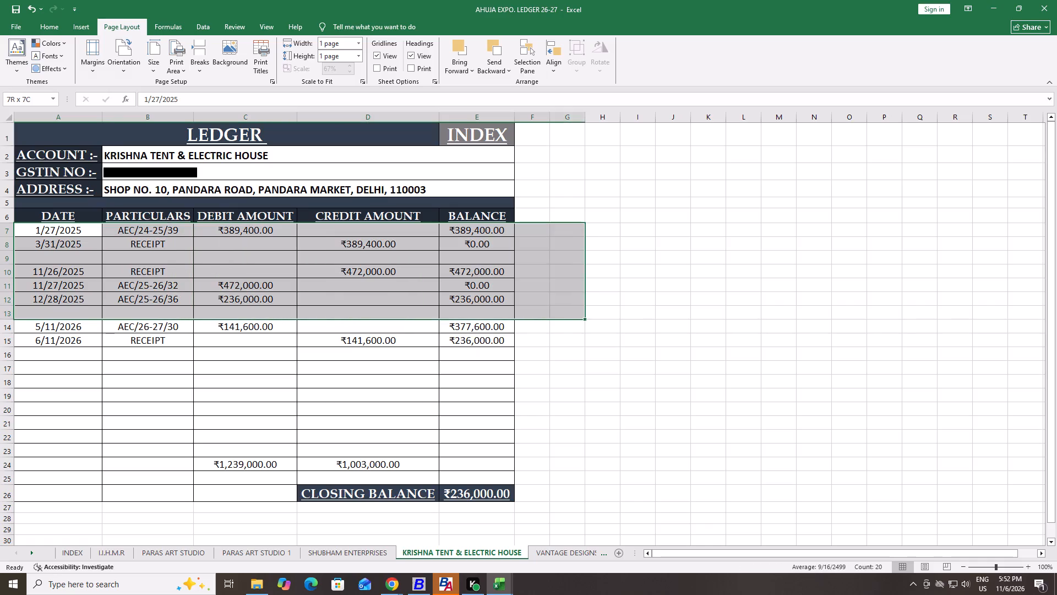
key("shift+Left")
key("shift+Left")
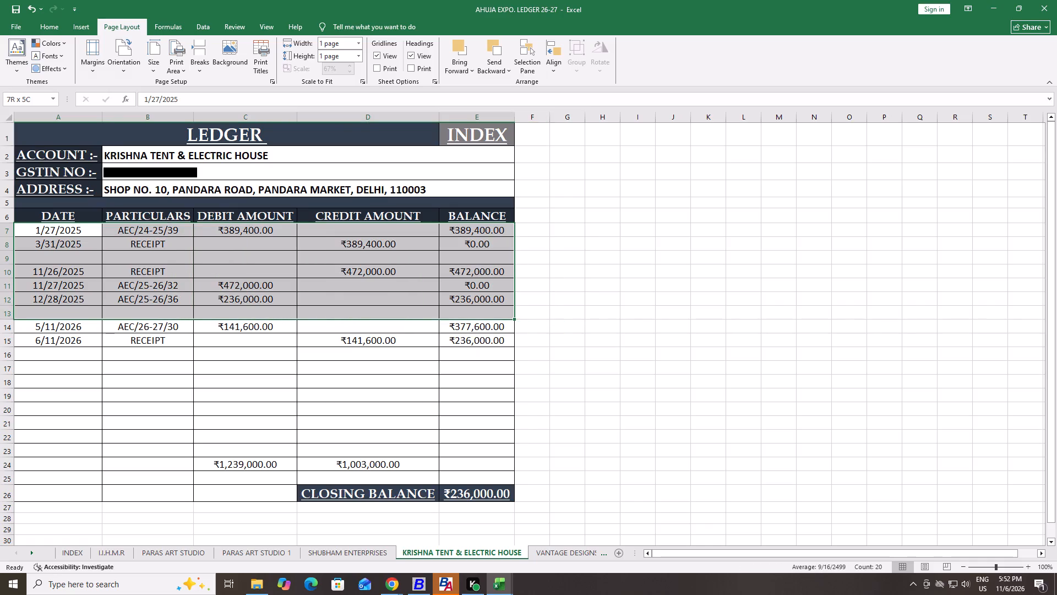
key("ctrl+c")
key("Right")
key("Right")
key("Right")
key("Right")
key("Right")
key("Right")
key("Right")
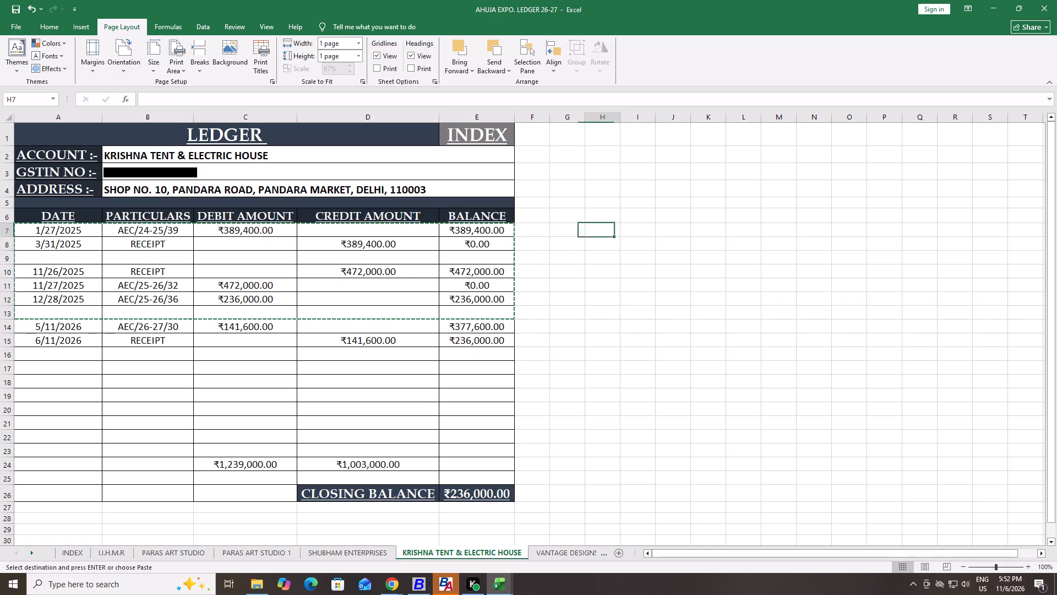
key("Left")
key("ctrl+v")
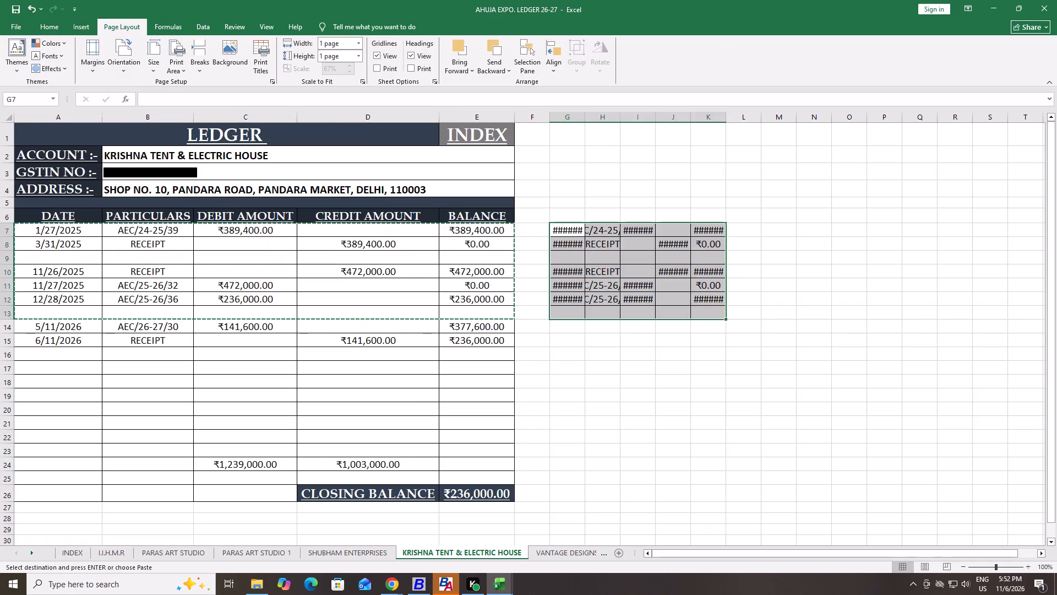
AutoFit the widths of columns G to K to the copied ledger entries.
key("alt+h")
type("OI")
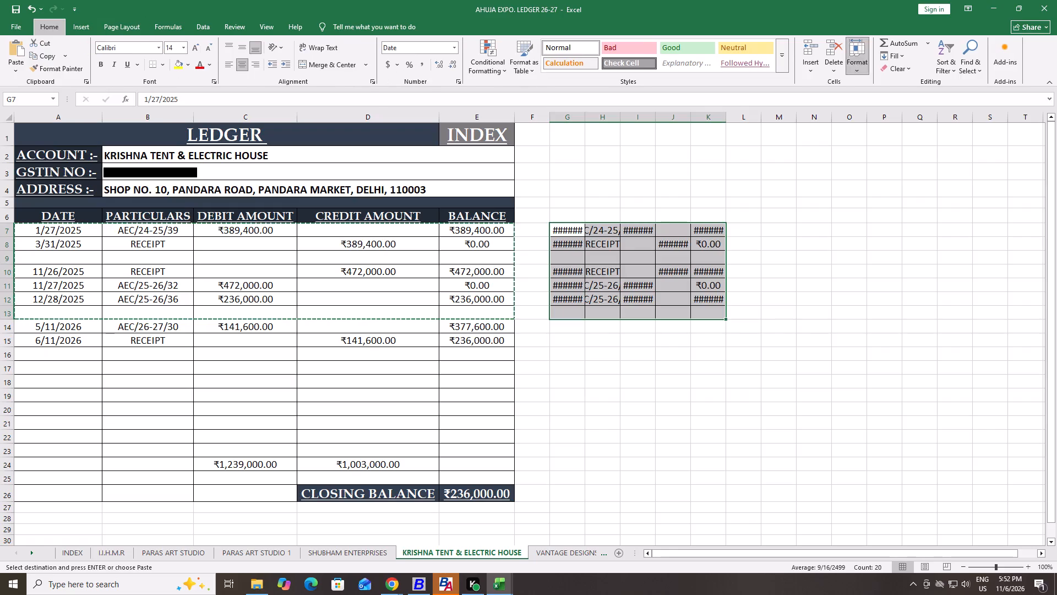
Clear the contents of the original earlier entries in cells A7 to E13 of the ledger table.
key("Down")
key("Down")
key("Down")
key("Down")
key("Down")
key("Down")
key("Down")
key("Down")
key("Down")
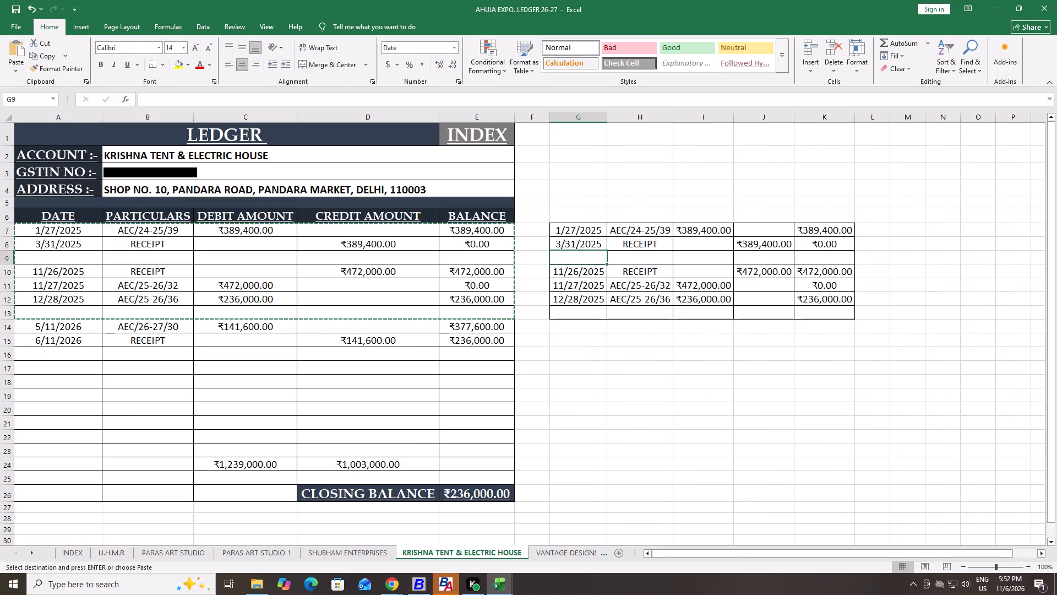
key("Left")
key("Escape")
key("Left")
key("Left")
key("Left")
key("Left")
key("Left")
key("Left")
key("Left")
key("Left")
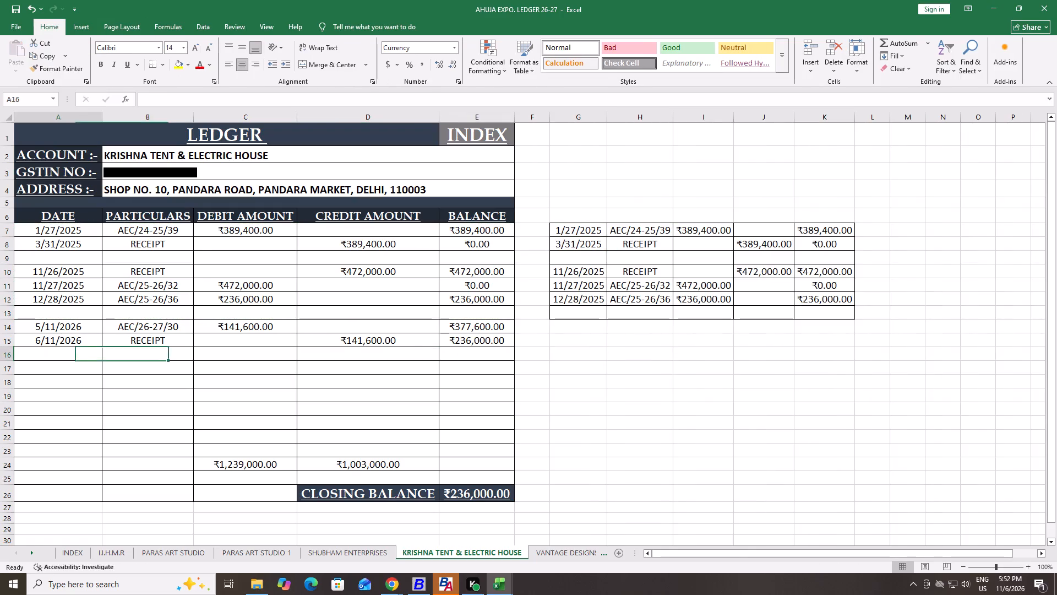
key("Up")
key("Up")
key("Up")
key("shift+Right")
key("shift+Right")
key("shift+Right")
key("shift+Right")
key("shift+Right")
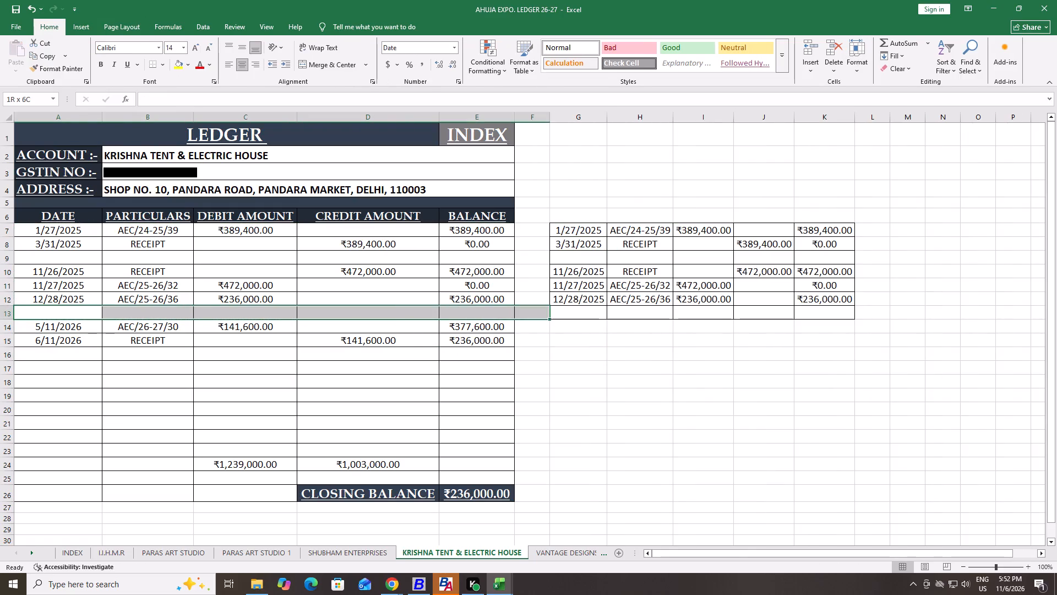
key("shift+Left")
key("shift+Up")
key("shift+Up")
key("shift+Up")
key("shift+Up")
key("shift+Up")
key("shift+Up")
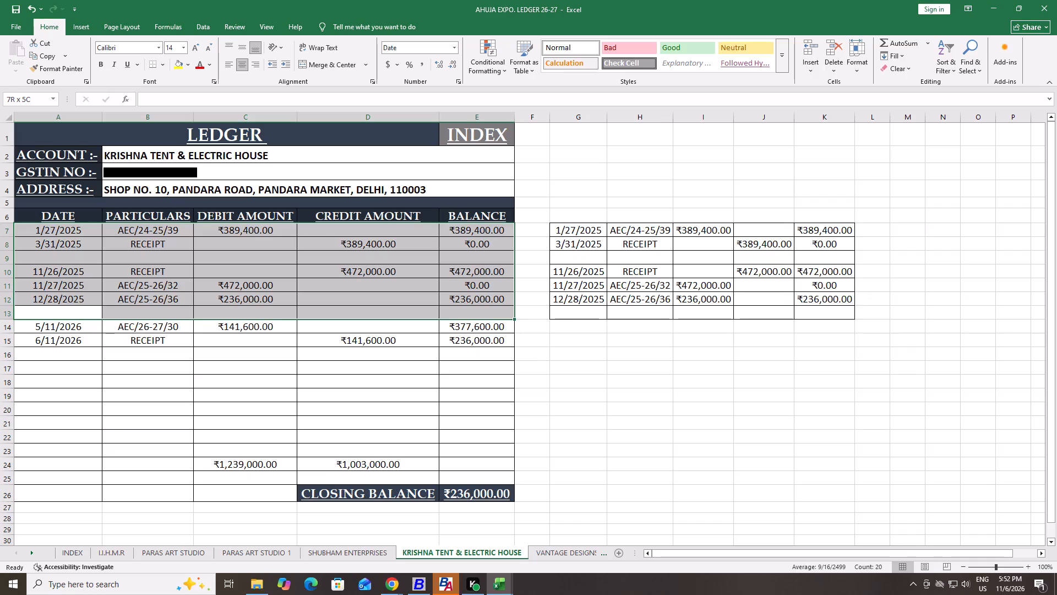
key("Delete")
Move the AEC/26-27/30 invoice and receipt rows from A14 to E15 up to the first ledger row, starting at A7.
key("Down")
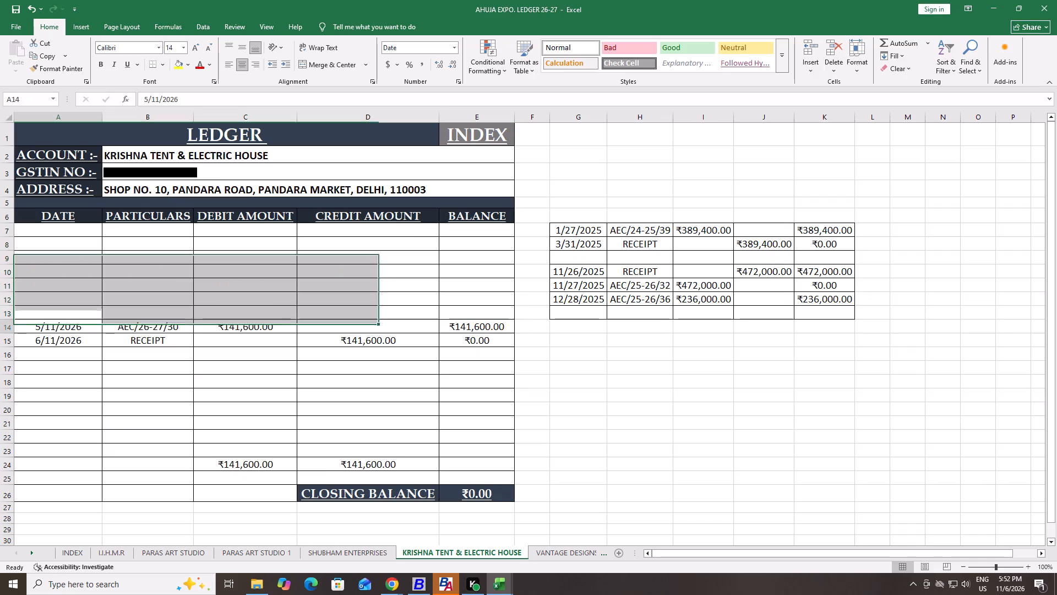
key("shift+Down")
key("shift+Right")
key("shift+Right")
key("shift+Right")
key("shift+Right")
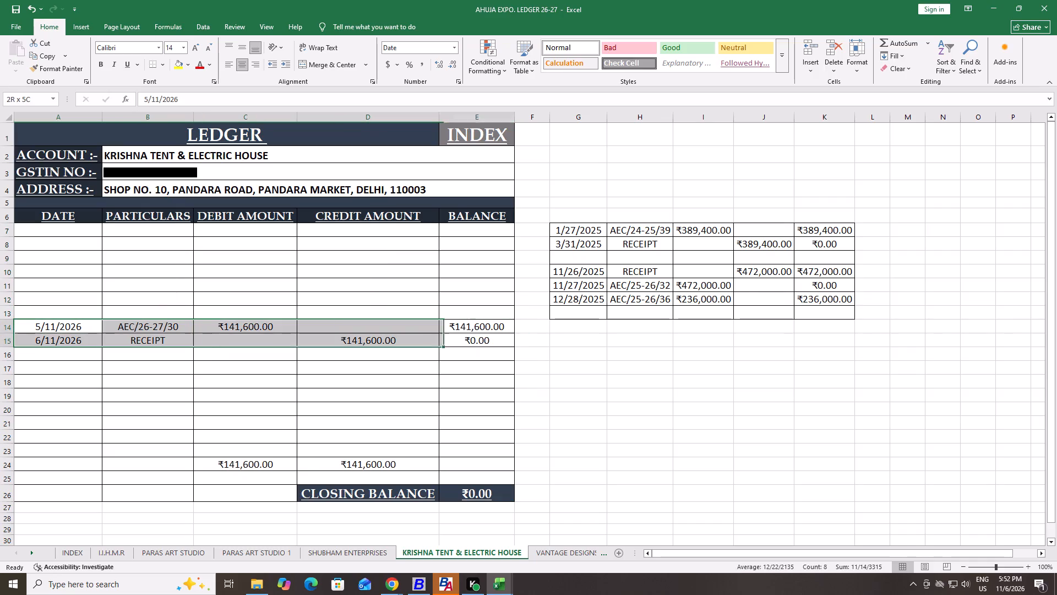
key("ctrl+x")
key("Up")
key("Up")
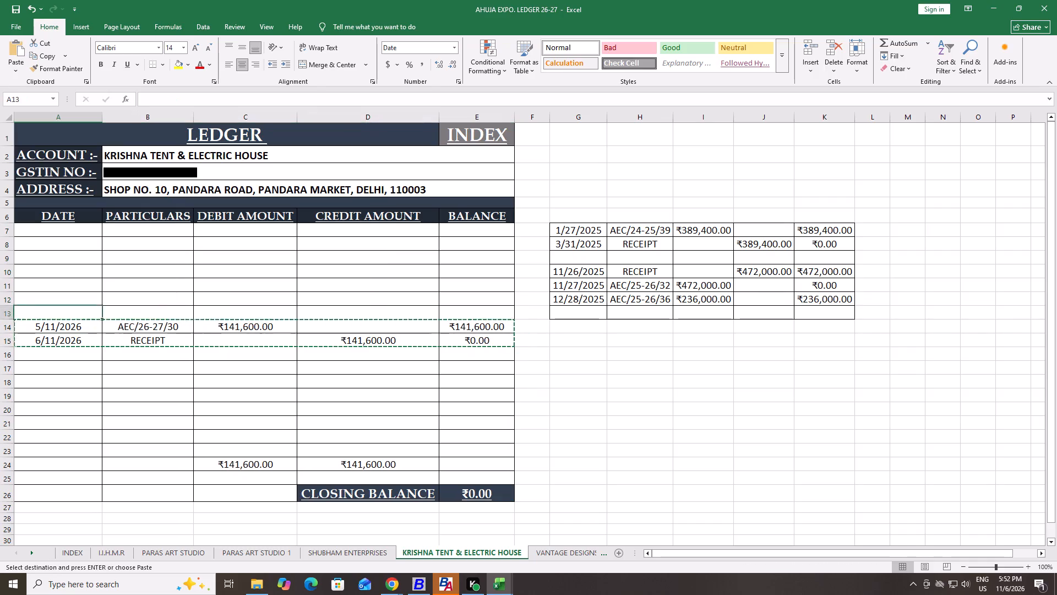
key("Up")
key("Up")
key("Up")
key("Up")
key("Up")
key("ctrl+v")
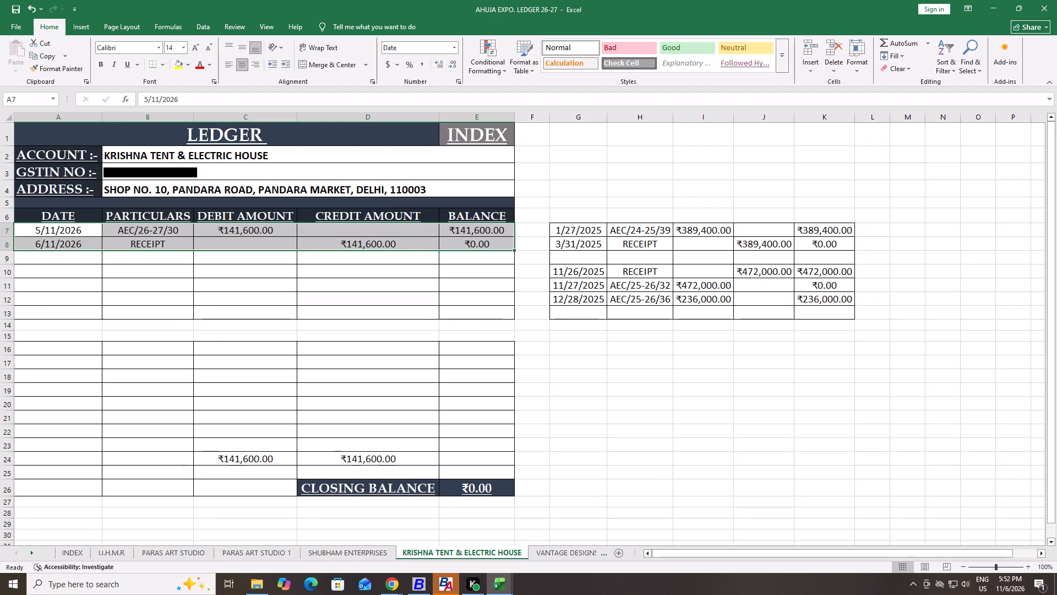
Apply outside borders cell by cell across A14 to E15 to restore the grid in the two unbordered ledger rows.
key("Down")
key("Down")
key("Down")
key("Down")
key("Down")
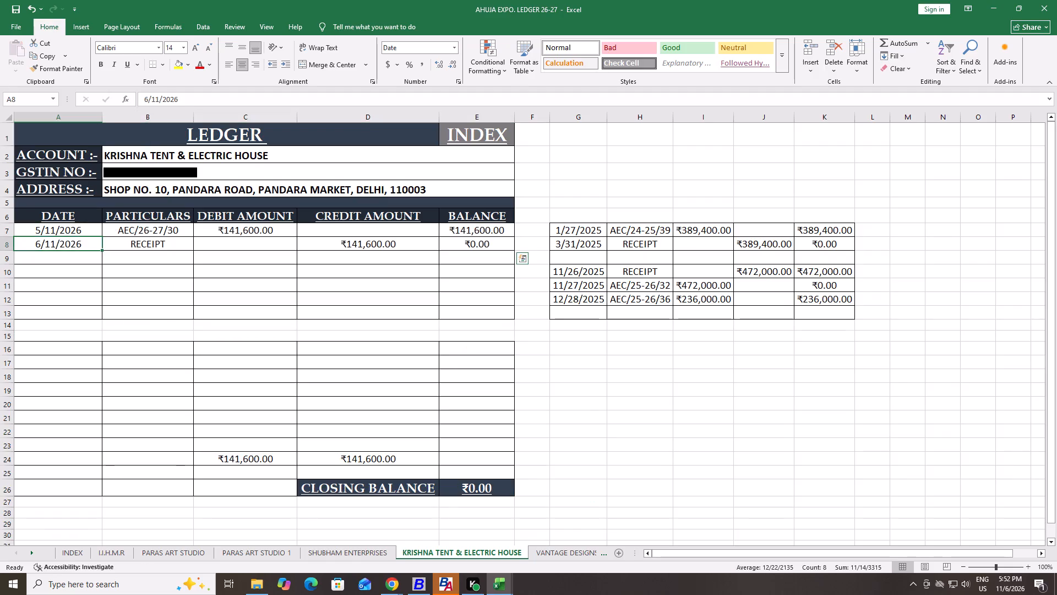
key("Down")
key("Down")
key("alt+h")
type("BS")
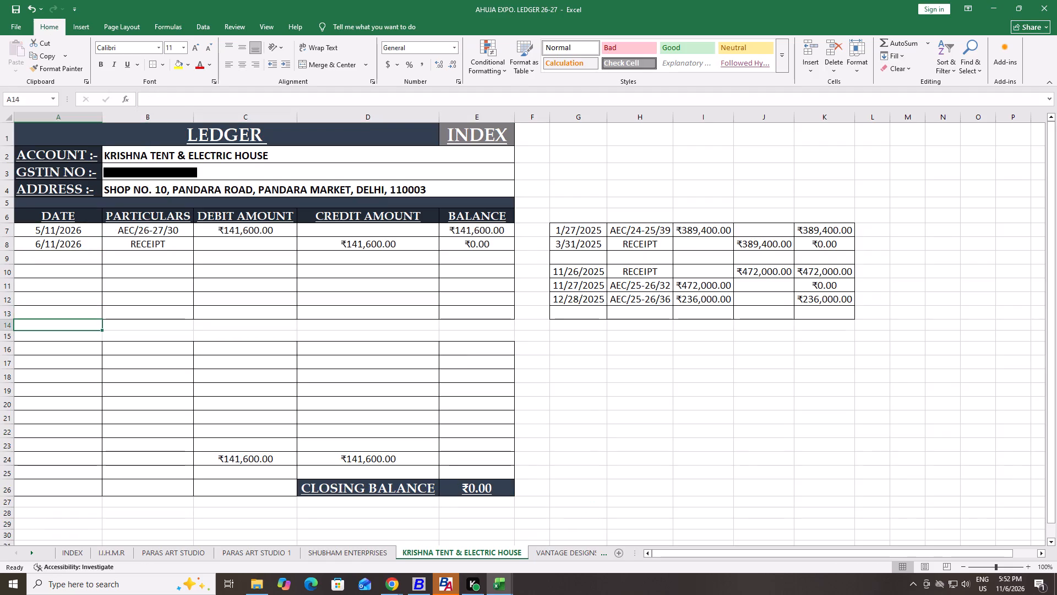
key("Down")
key("ctrl+y")
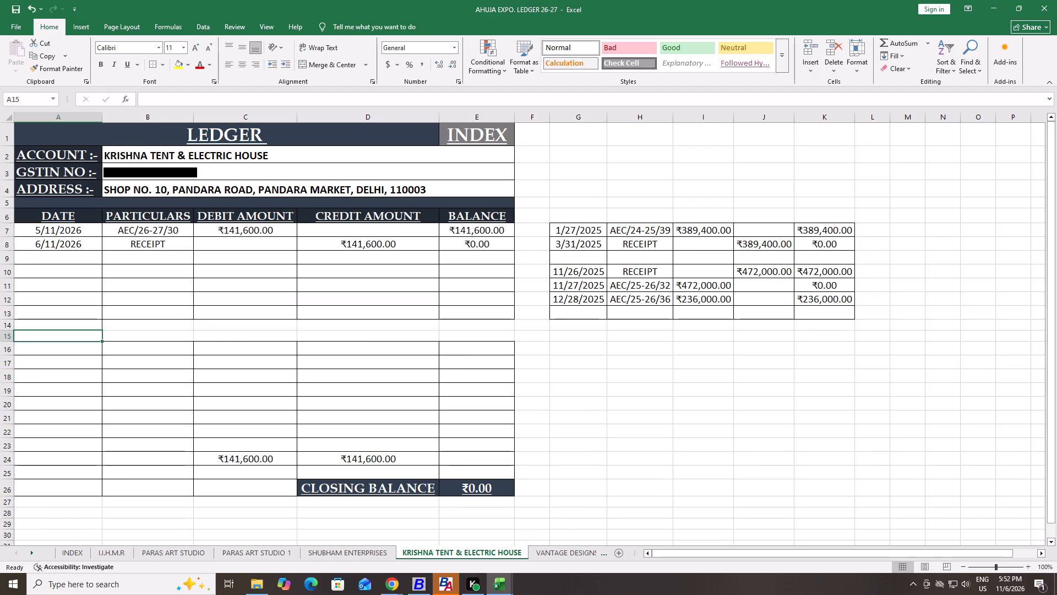
key("Right")
key("Up")
key("ctrl+y")
key("Down")
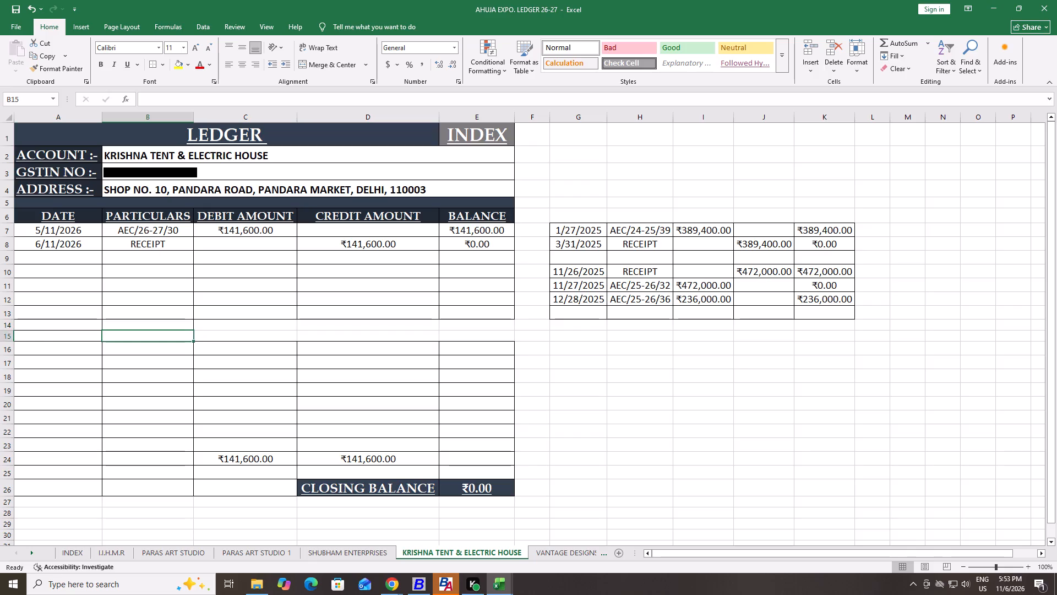
key("ctrl+y")
key("Right")
key("ctrl+y")
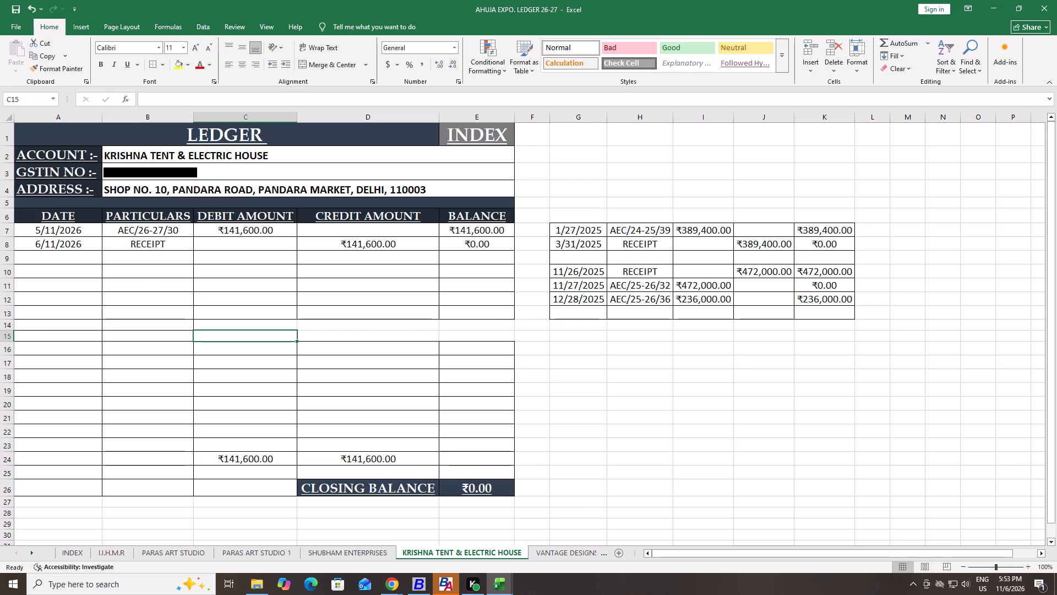
key("Right")
key("Up")
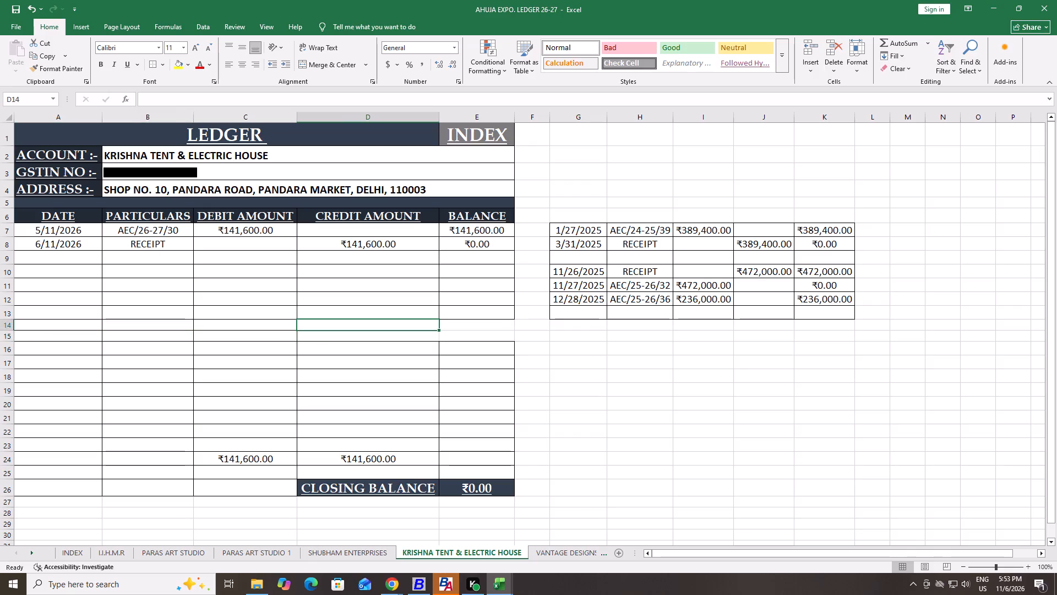
key("ctrl+y")
key("Right")
key("Down")
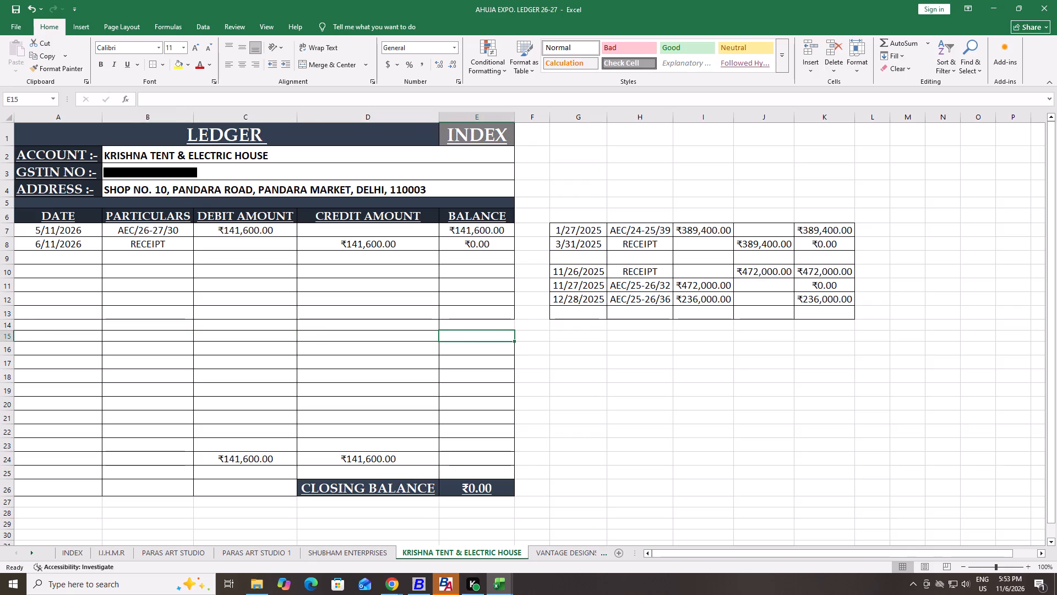
key("ctrl+y")
key("Up")
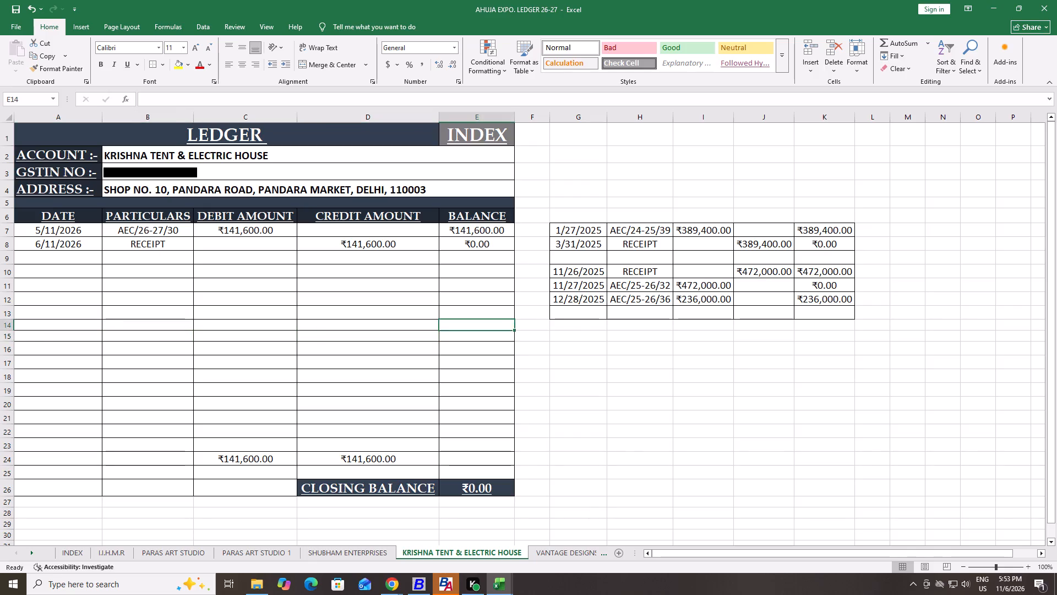
key("ctrl+y")
Save the AHUJA EXPO. LEDGER 26-27 workbook with its reworked Krishna Tent & Electric House ledger.
key("Left")
key("Left")
key("Left")
key("Left")
key("Left")
key("Left")
key("Left")
key("Left")
key("Left")
key("Left")
key("Left")
key("Left")
key("Left")
key("Left")
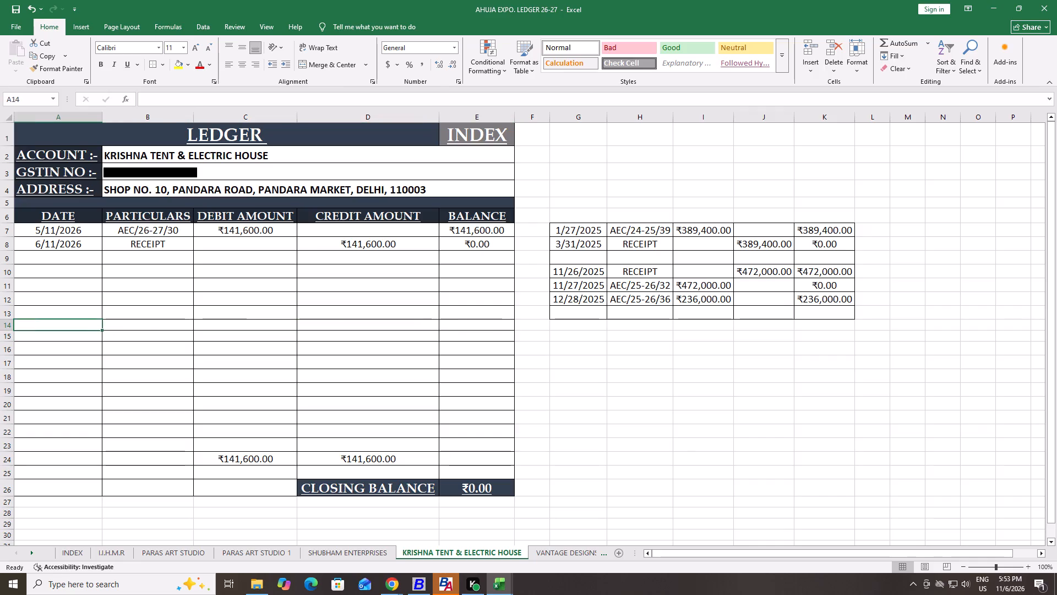
key("Down")
key("Down")
key("Down")
key("Down")
key("Down")
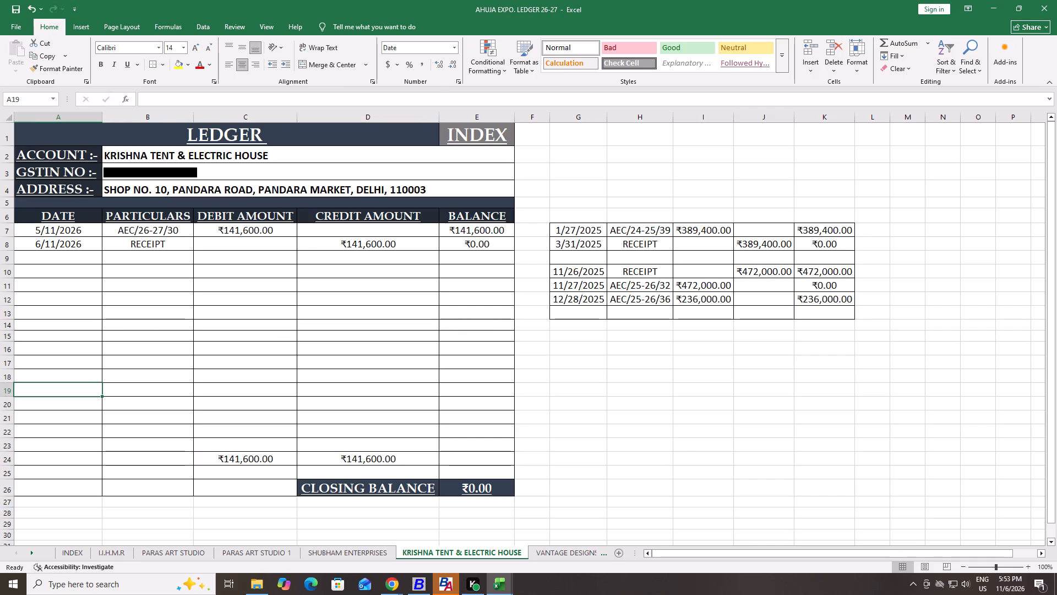
key("ctrl+s")
key("ctrl+s")
Set the print area to the whole ledger table, from A1 to the closing balance in E26.
key("Up")
key("Up")
key("Up")
key("Up")
key("Up")
key("Up")
key("Up")
key("Up")
key("Up")
key("Up")
key("Up")
key("Up")
key("Up")
key("Up")
key("Up")
key("Up")
key("Up")
key("Up")
key("Up")
key("Up")
key("ctrl+shift+Right")
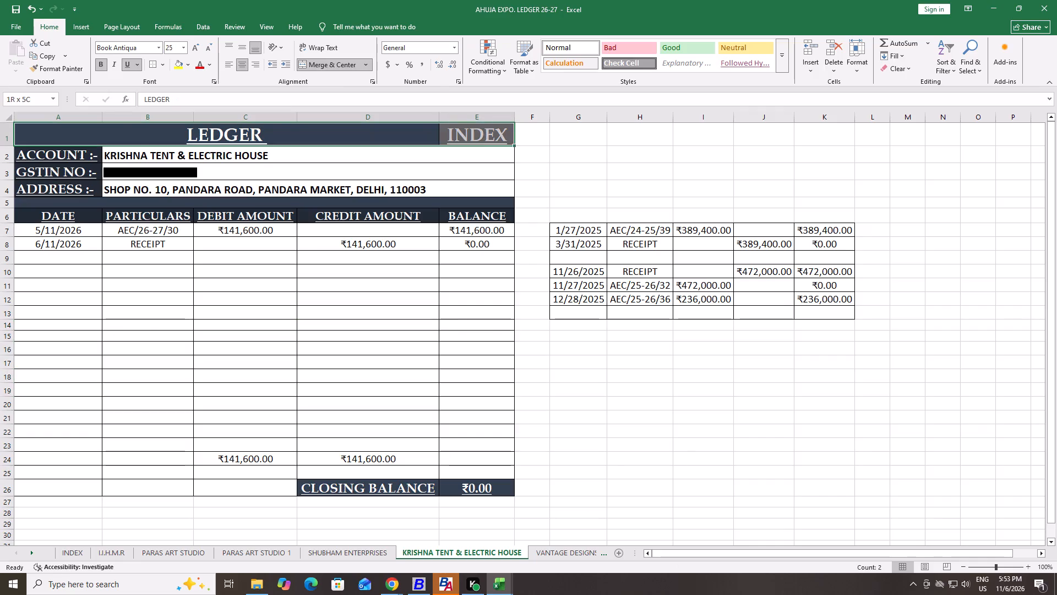
key("ctrl+shift+Down")
key("shift+Down")
key("shift+Down")
key("shift+Down")
key("shift+Down")
key("shift+Down")
key("shift+Down")
key("shift+Down")
key("shift+Down")
key("shift+Down")
key("shift+Down")
key("shift+Down")
key("shift+Down")
key("shift+Down")
key("shift+Down")
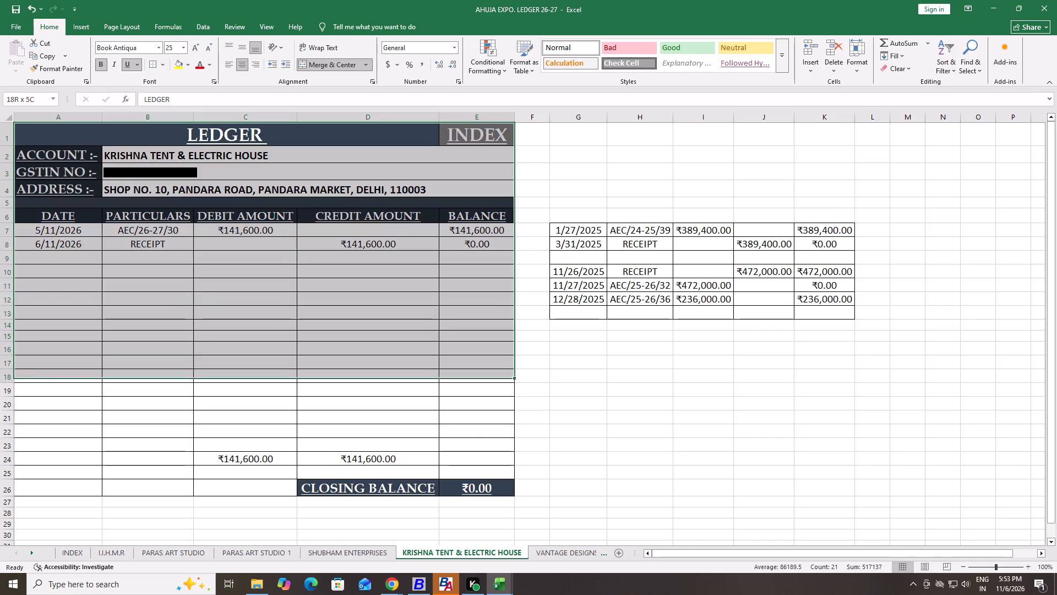
key("shift+Down")
key("shift+Down")
key("shift+Down")
key("shift+Down")
key("shift+Down")
key("shift+Down")
key("shift+Down")
key("shift+Down")
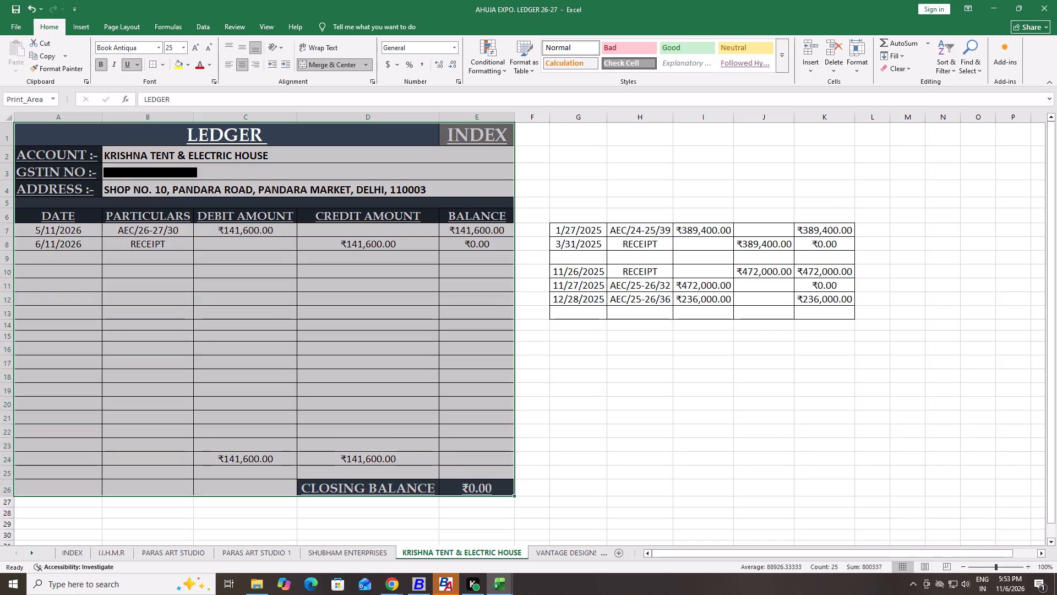
key("alt+p")
type("RS")
Print the ledger to PDF on the Desktop as krishna tent & electric house ledger.pdf, replacing the existing file.
key("ctrl+p")
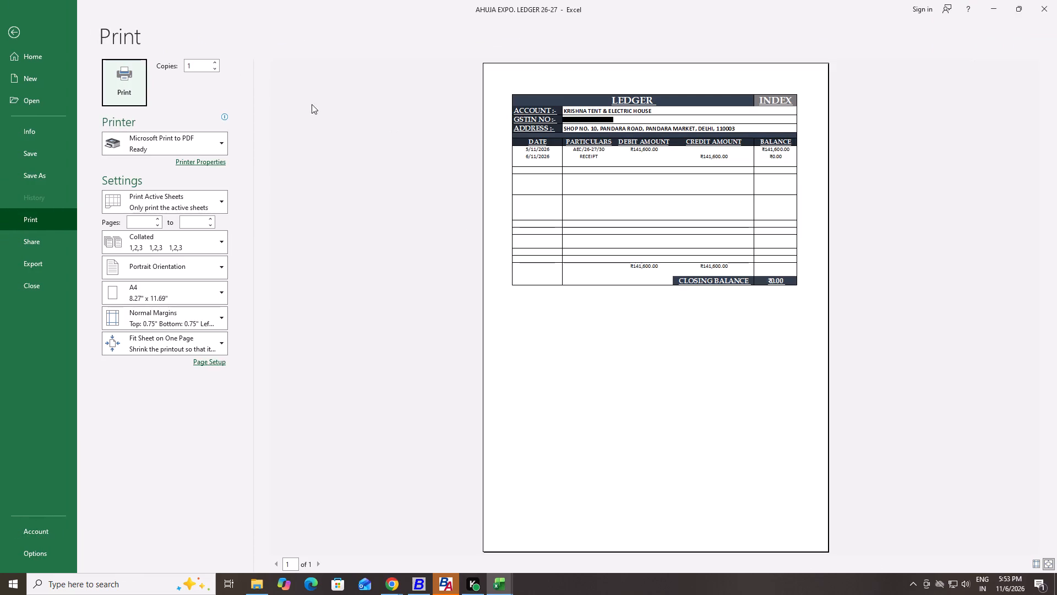
left_click(131, 72)
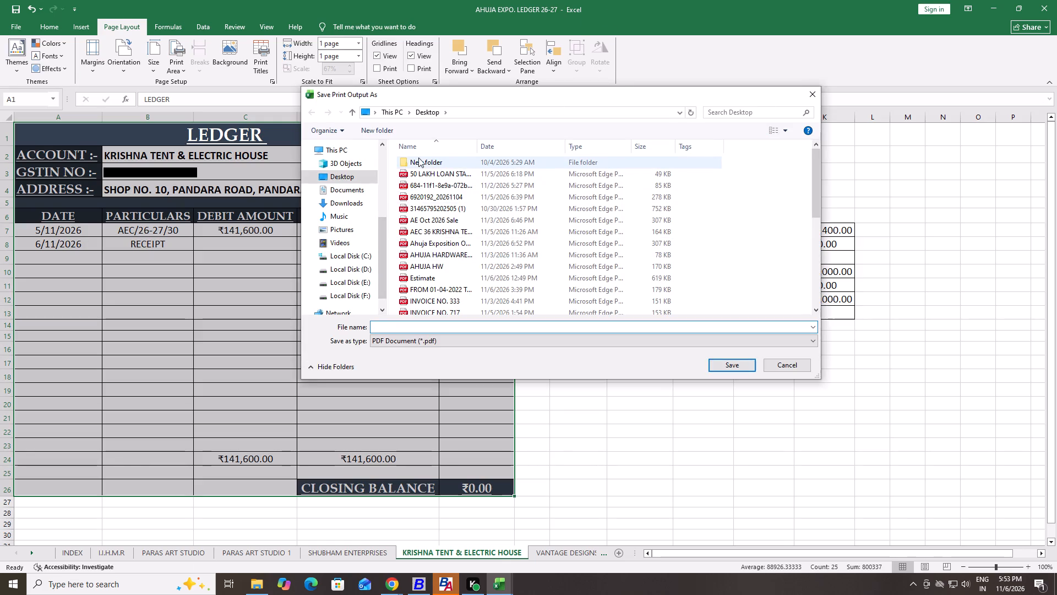
type("KRISHNA")
key("space")
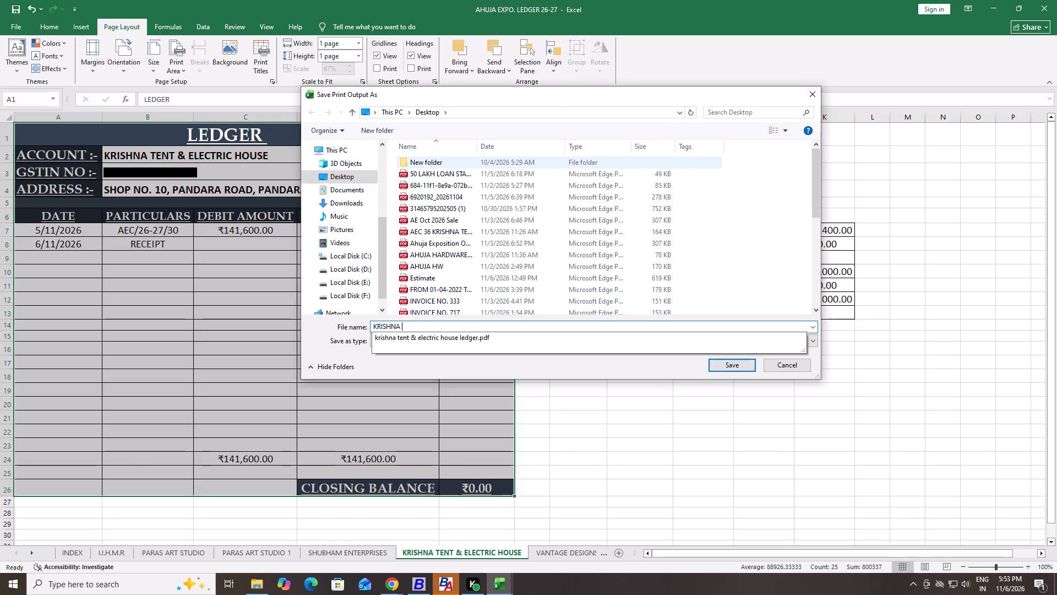
key("Down")
key("Return")
key("Left")
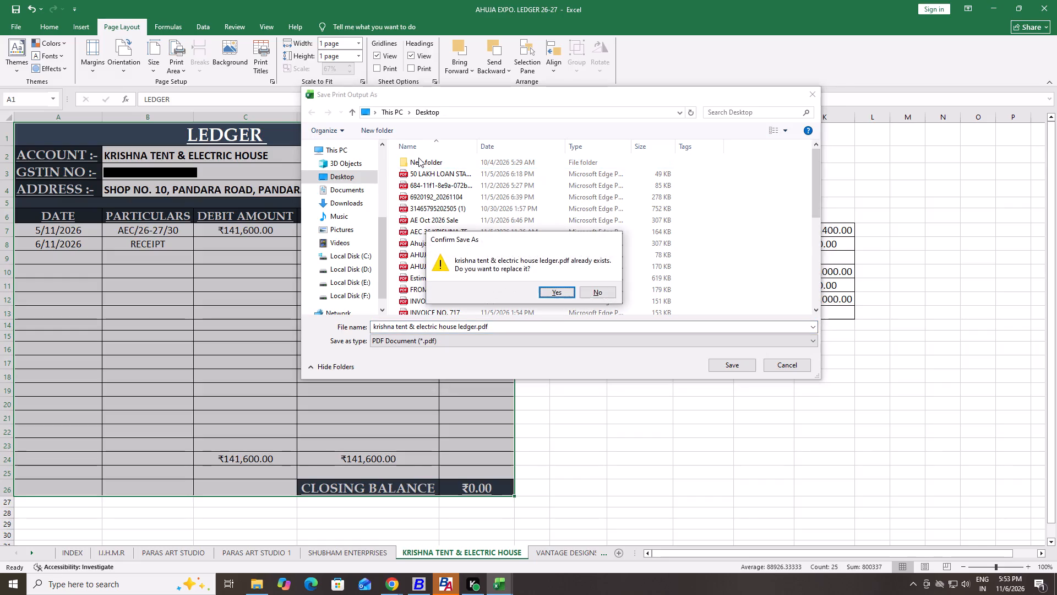
key("Return")
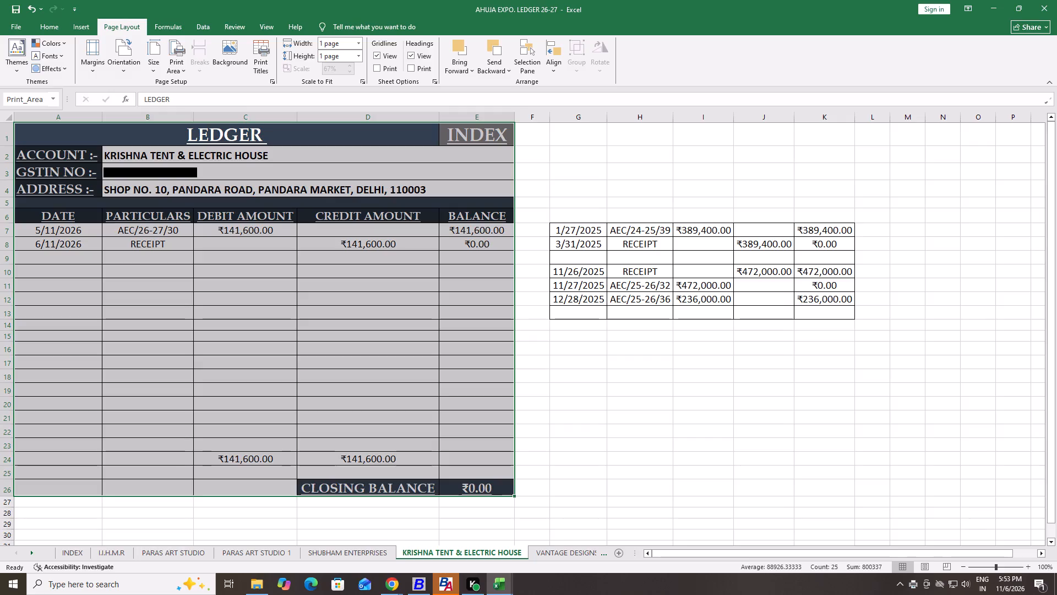
Switch to the SUNDRY DEBTORS, SALE workbook and set the Shri Krishna Tent estimate in B1 to H29 as the print area.
key("alt+Tab")
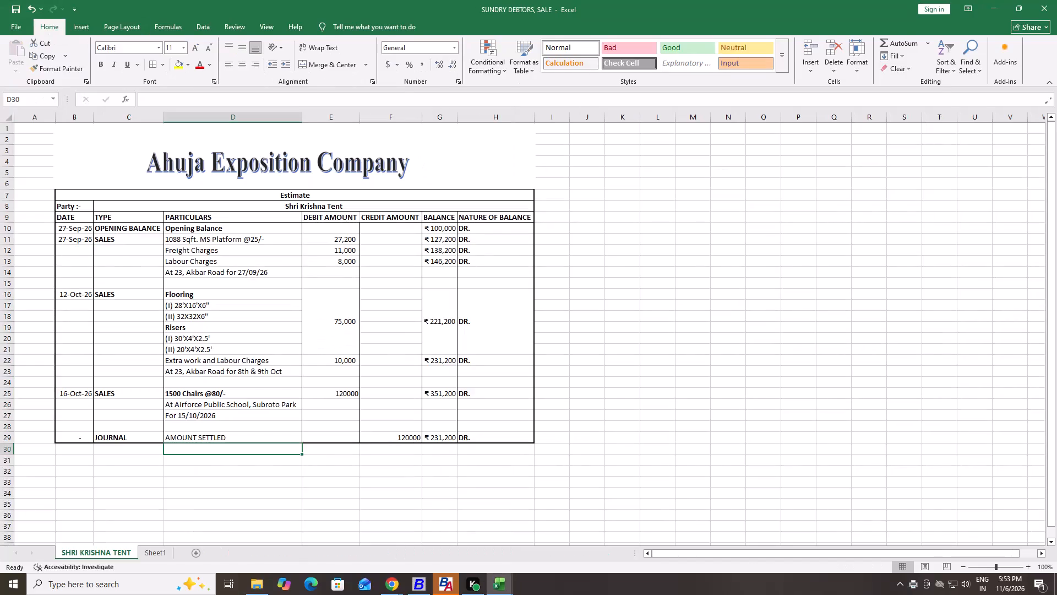
key("ctrl+Left")
key("ctrl+Up")
key("ctrl+Up")
key("Right")
key("Down")
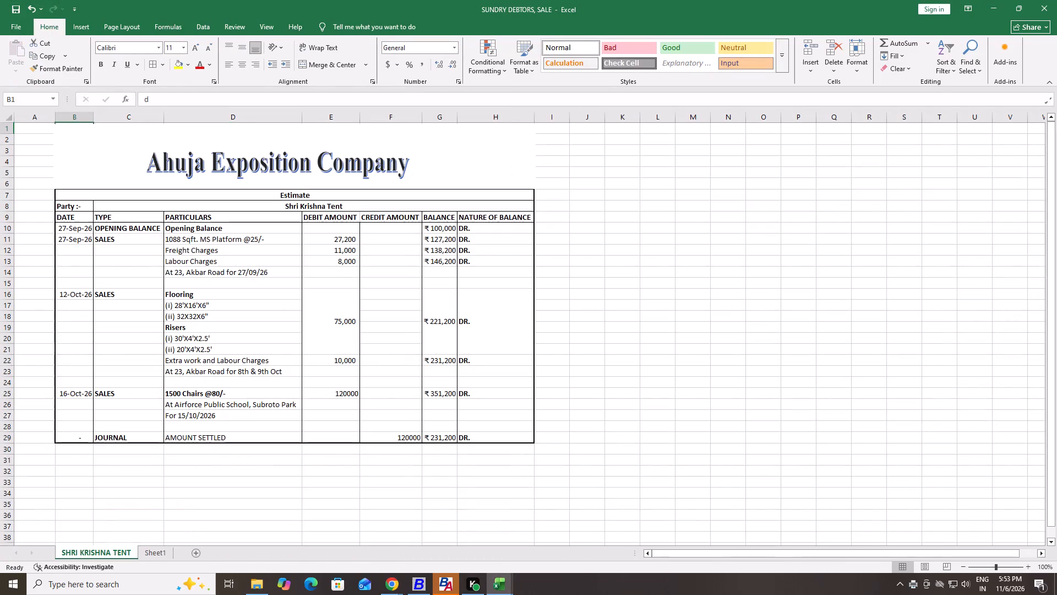
key("Up")
key("shift+Down")
key("shift+Down")
key("shift+Down")
key("shift+Down")
key("shift+Down")
key("shift+Down")
key("shift+Down")
key("shift+Down")
key("shift+Down")
key("shift+Down")
key("shift+Down")
key("shift+Down")
key("shift+Down")
key("shift+Down")
key("shift+Down")
key("shift+Down")
key("shift+Down")
key("shift+Down")
key("shift+Down")
key("shift+Down")
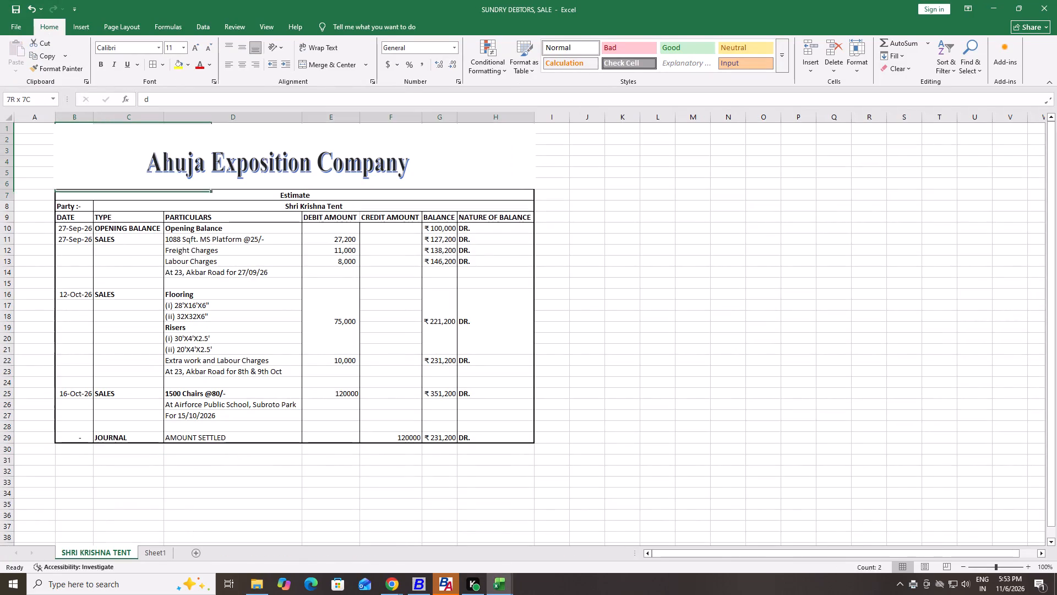
key("shift+Up")
key("shift+Up")
key("shift+Up")
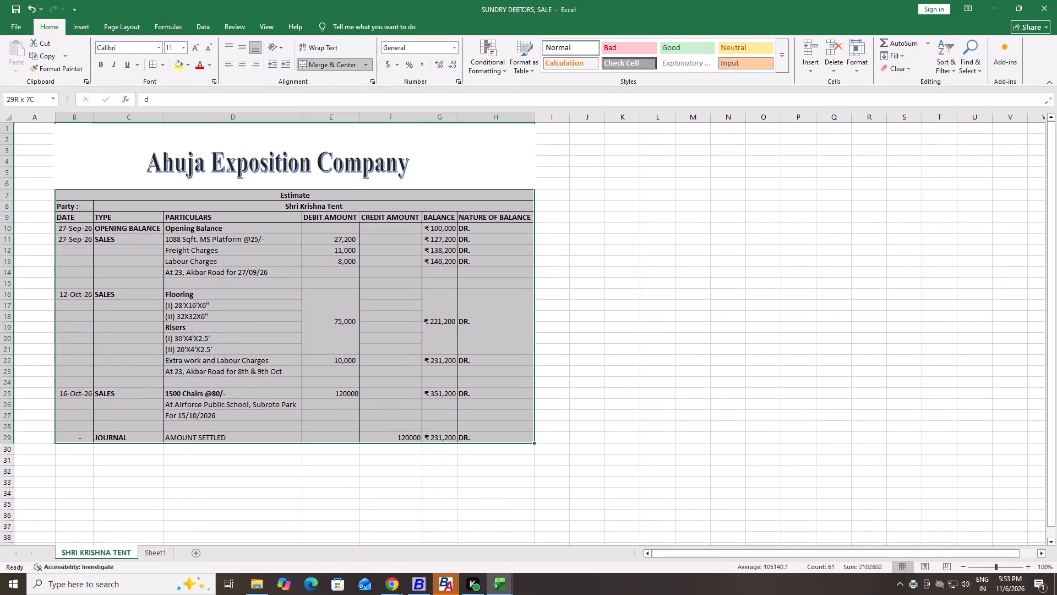
type("PRS")
Check the print preview of the Shri Krishna Tent estimate and return to the sheet without printing.
key("ctrl+p")
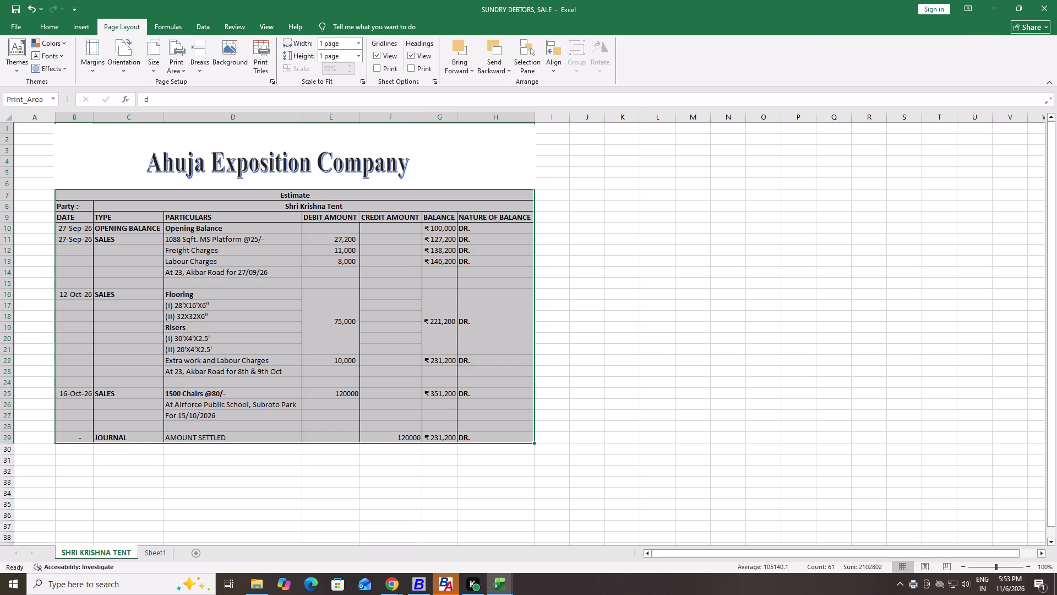
key("ctrl+p")
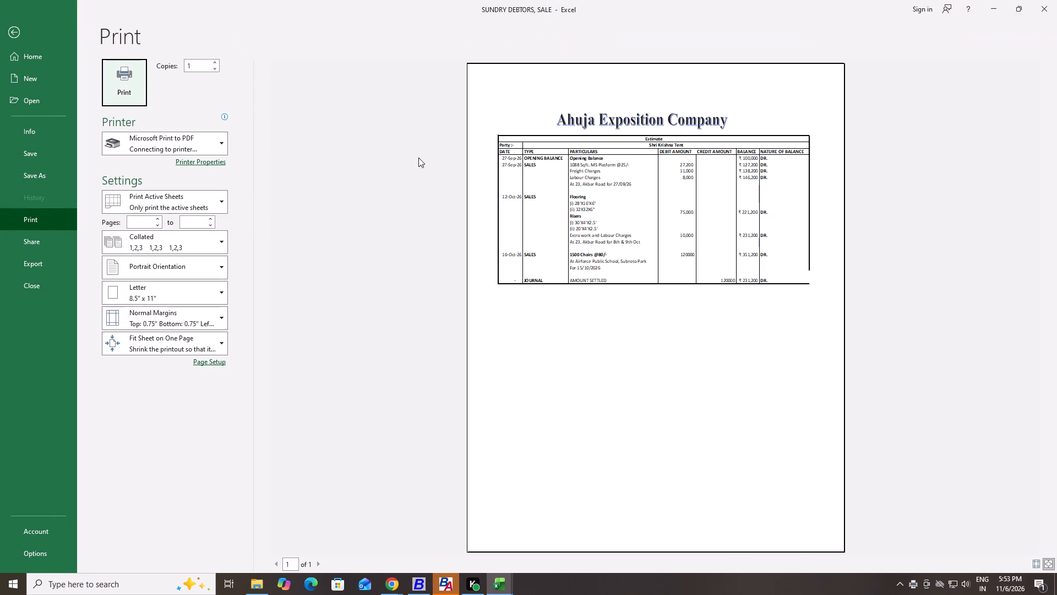
key("Escape")
key("Escape")
key("Escape")
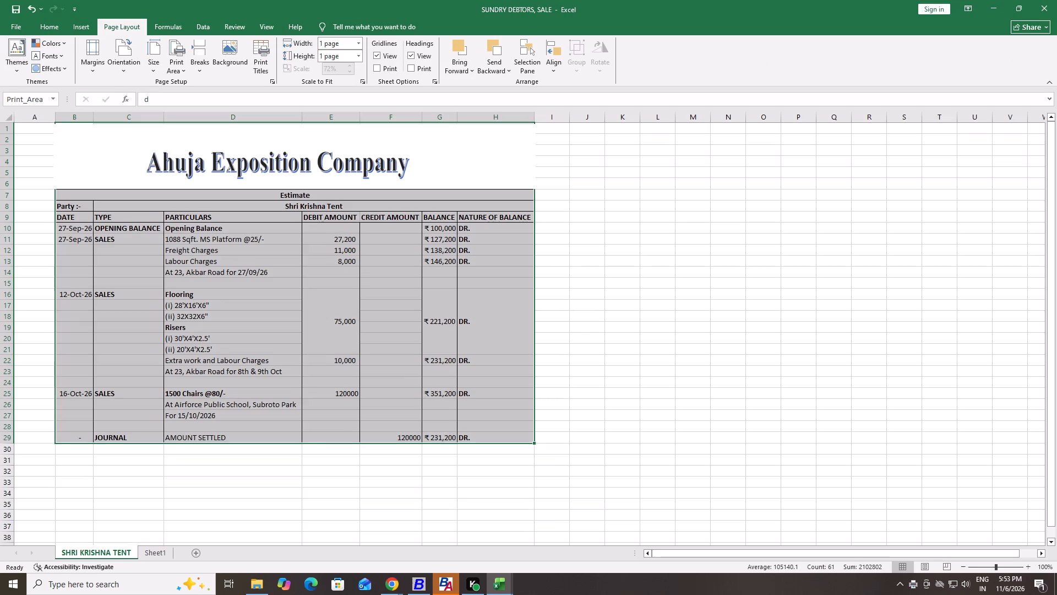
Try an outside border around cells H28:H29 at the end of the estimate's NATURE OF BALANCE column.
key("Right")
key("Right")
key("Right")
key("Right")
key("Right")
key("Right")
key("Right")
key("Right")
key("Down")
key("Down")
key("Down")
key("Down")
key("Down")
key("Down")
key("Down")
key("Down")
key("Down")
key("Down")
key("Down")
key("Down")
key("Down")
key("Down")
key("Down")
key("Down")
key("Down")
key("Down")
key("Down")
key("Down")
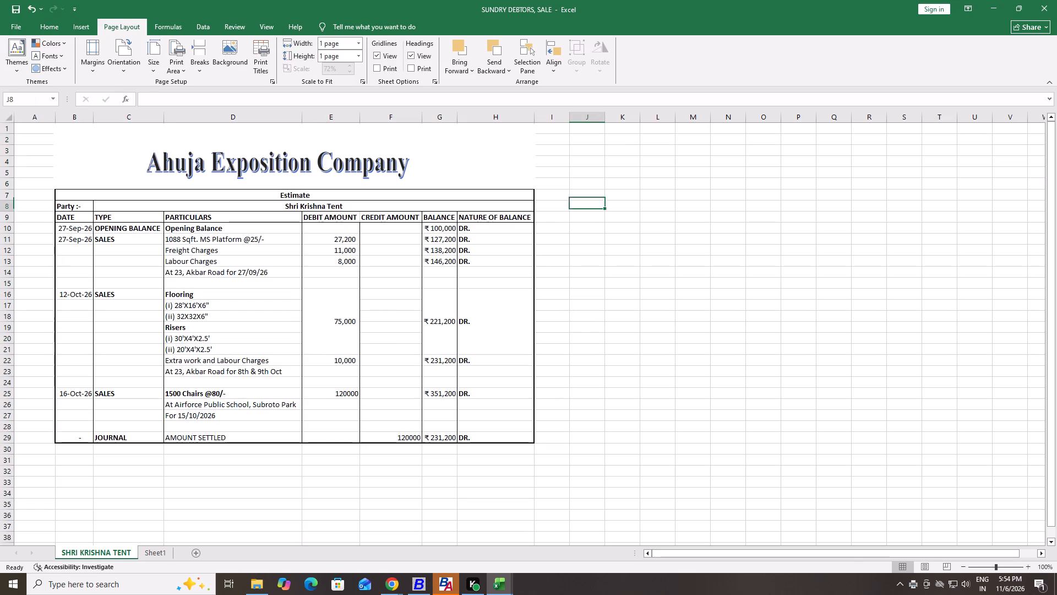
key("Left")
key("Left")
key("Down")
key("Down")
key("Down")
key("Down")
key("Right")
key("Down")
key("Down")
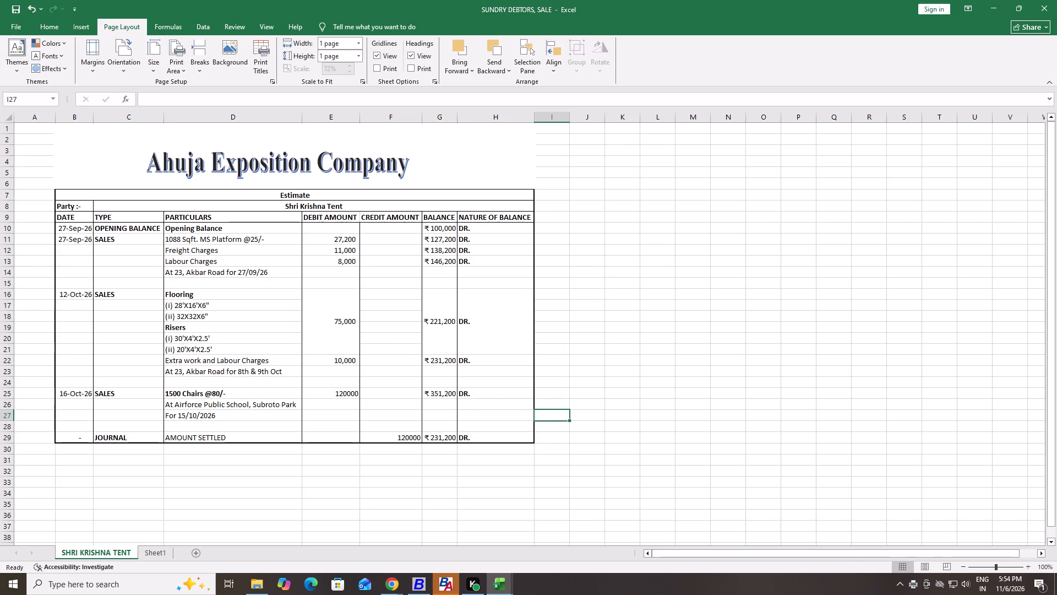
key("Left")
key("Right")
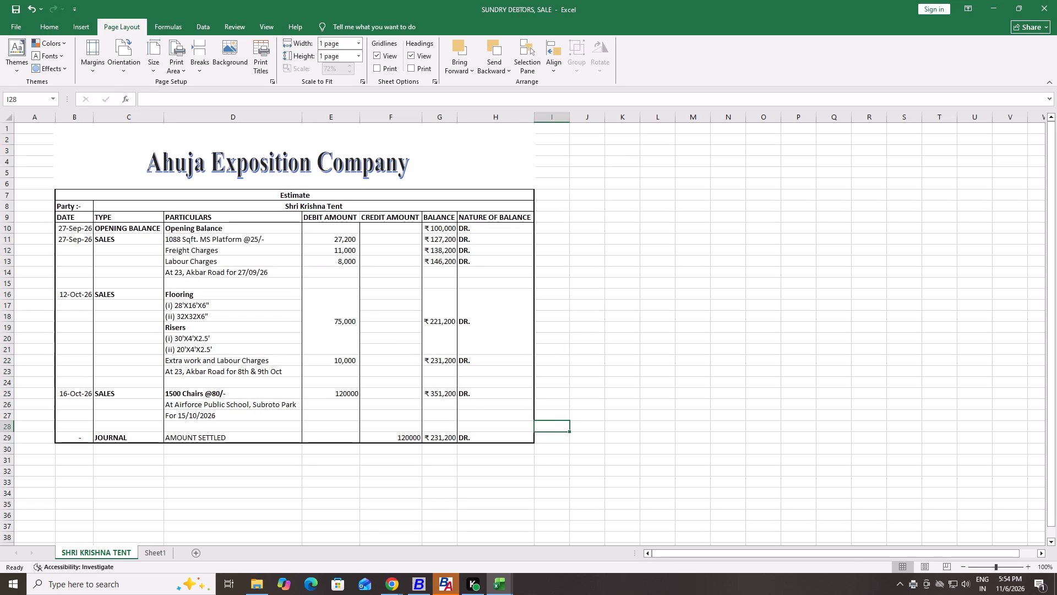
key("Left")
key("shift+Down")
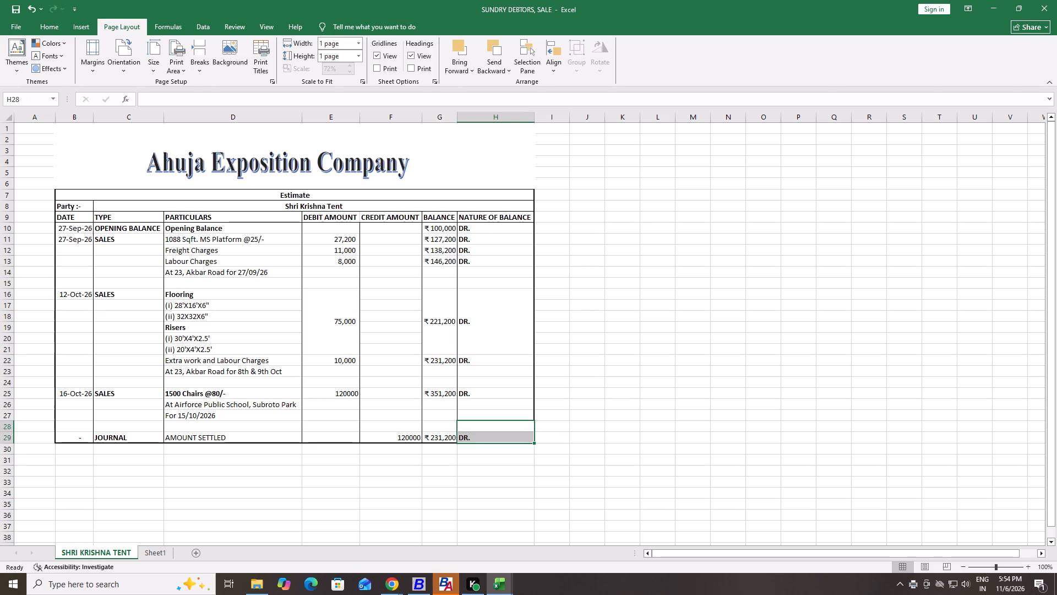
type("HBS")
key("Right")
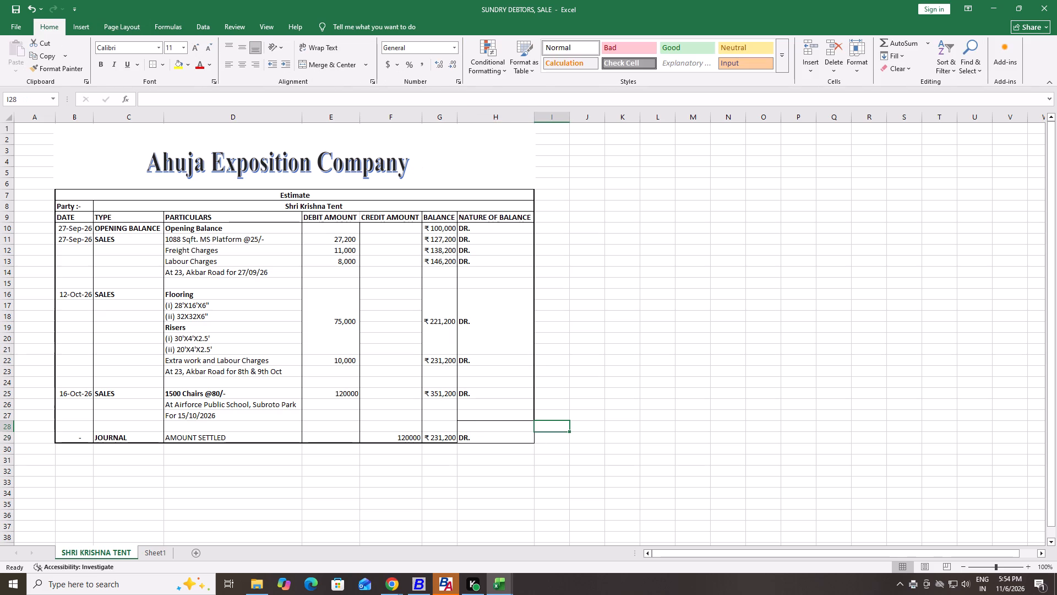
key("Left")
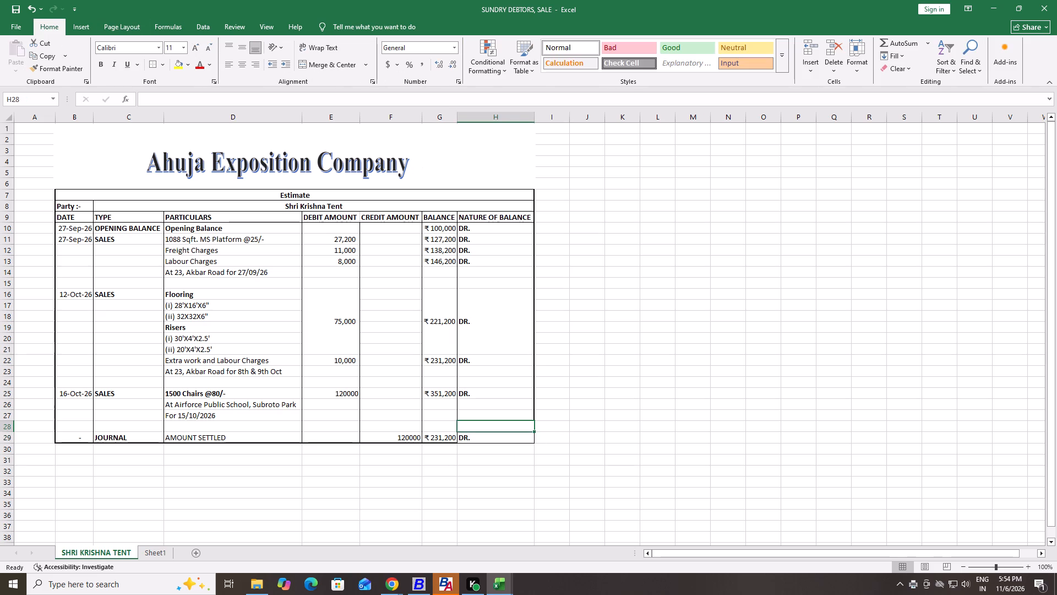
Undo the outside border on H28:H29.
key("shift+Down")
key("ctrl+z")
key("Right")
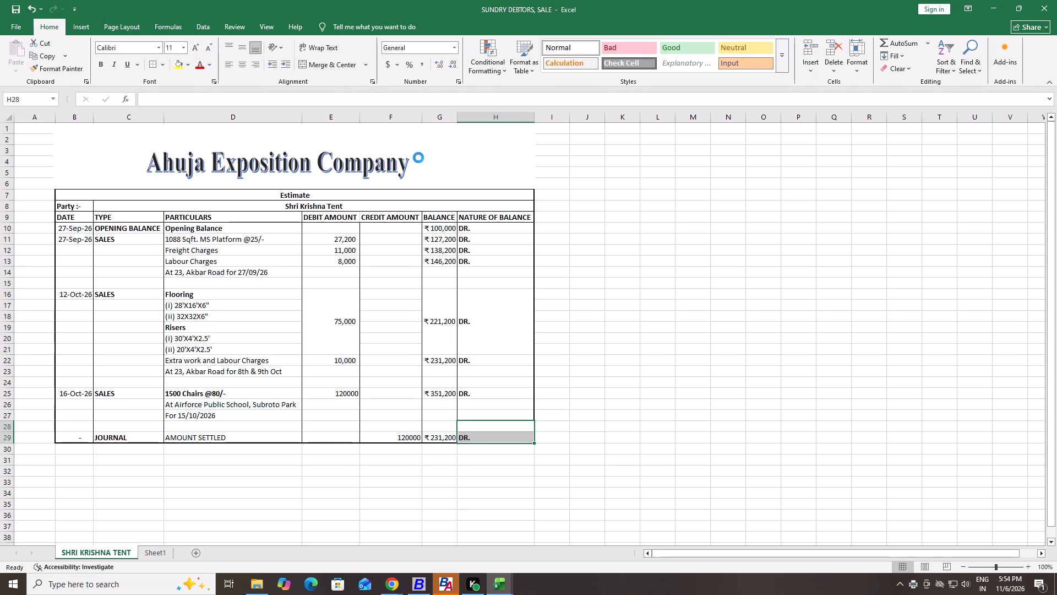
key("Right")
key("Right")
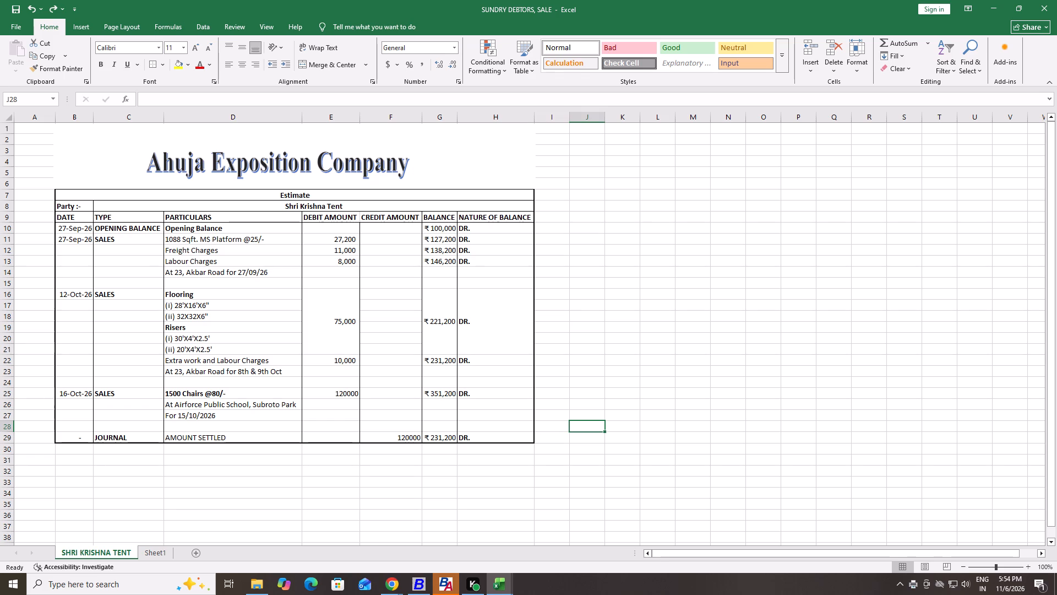
Select the whole Shri Krishna Tent estimate from B1 to H29 and save the workbook.
key("ctrl+Left")
key("ctrl+Left")
key("ctrl+Up")
key("Right")
key("shift+Down")
key("shift+Down")
key("shift+Down")
key("shift+Down")
key("shift+Down")
key("shift+Down")
key("shift+Down")
key("shift+Down")
key("shift+Down")
key("shift+Down")
key("shift+Down")
key("shift+Down")
key("shift+Down")
key("shift+Down")
key("shift+Down")
key("shift+Down")
key("shift+Down")
key("shift+Down")
key("shift+Down")
key("shift+Down")
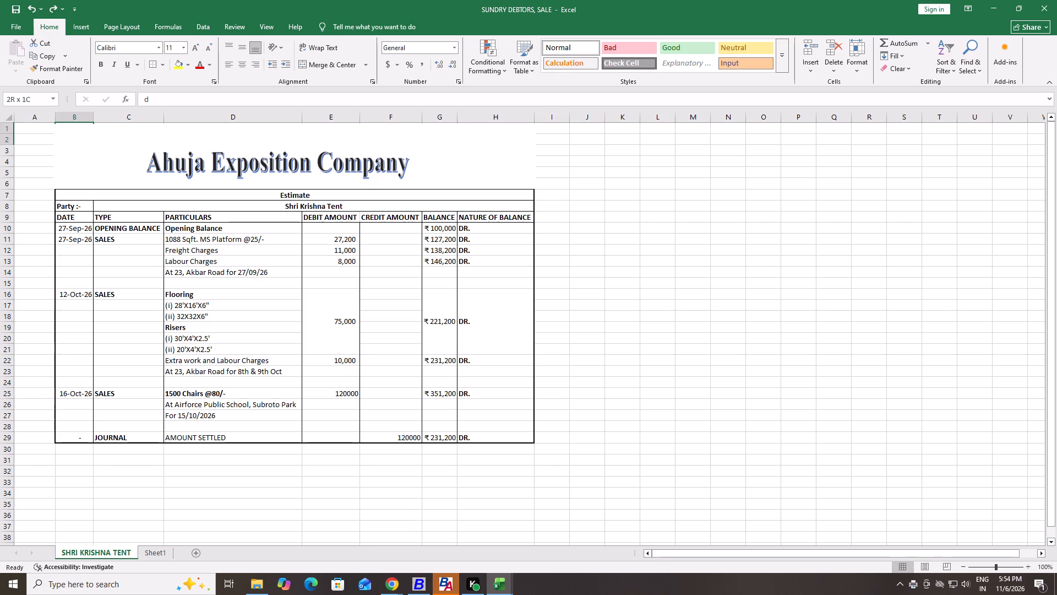
key("shift+Up")
key("shift+Up")
key("shift+Up")
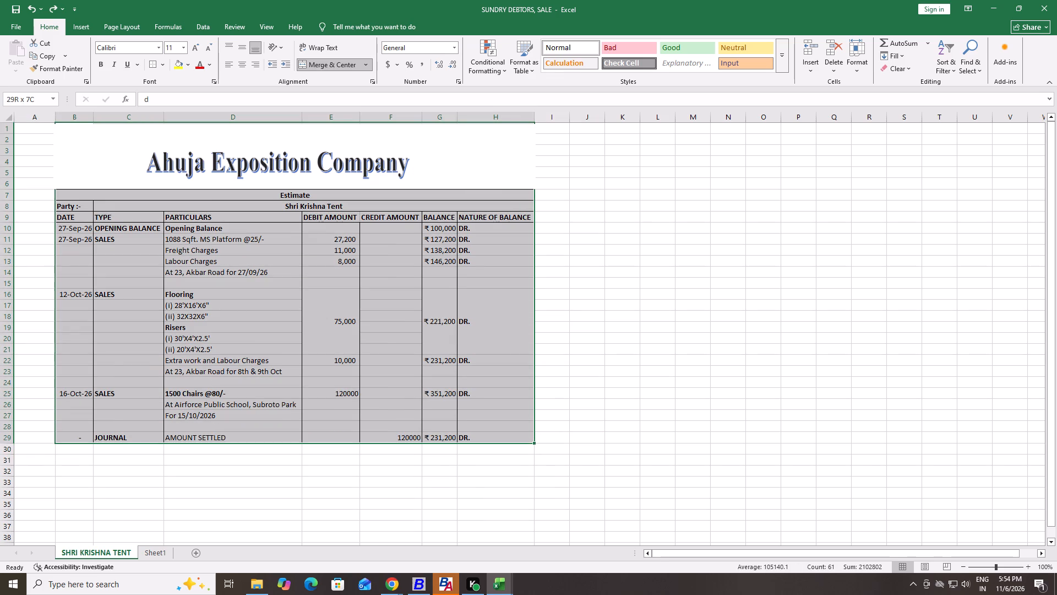
key("ctrl+s")
key("ctrl+s")
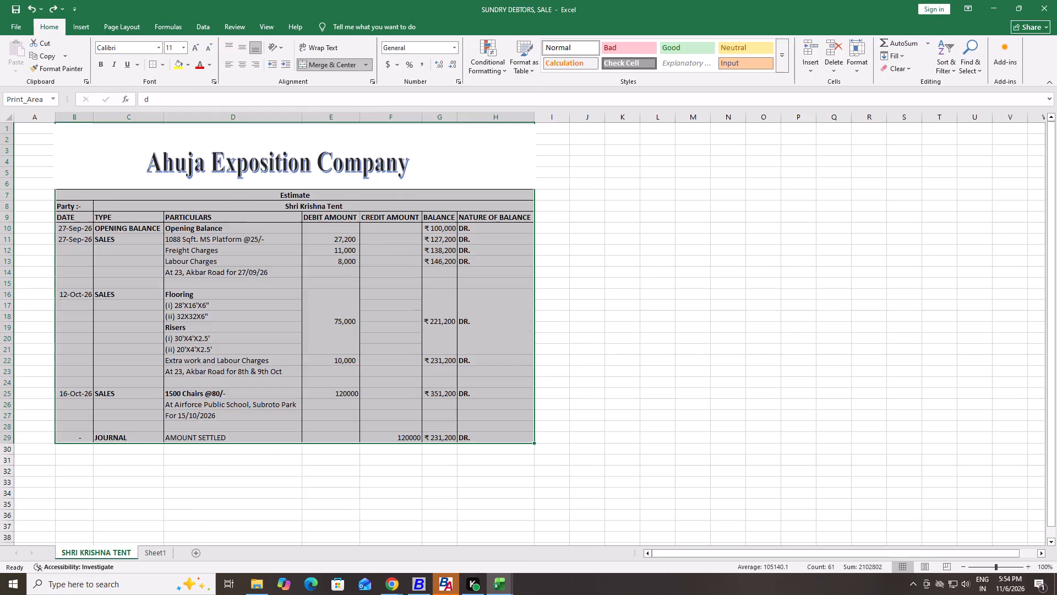
Close the SUNDRY DEBTORS, SALE workbook and reopen it from the CASH SALE folder.
key("ctrl+w")
key("alt+Tab")
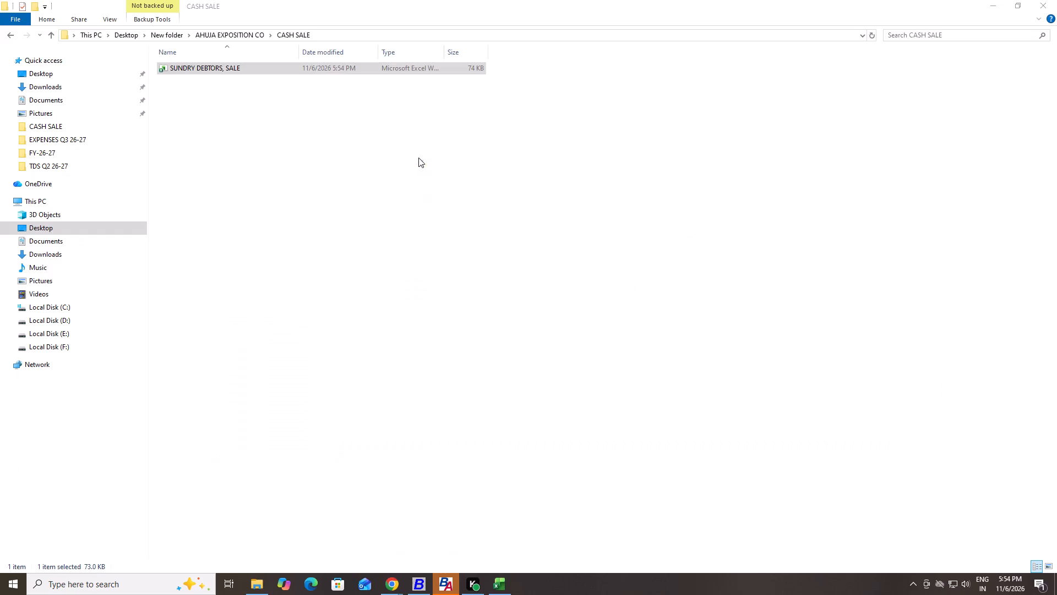
double_click(239, 71)
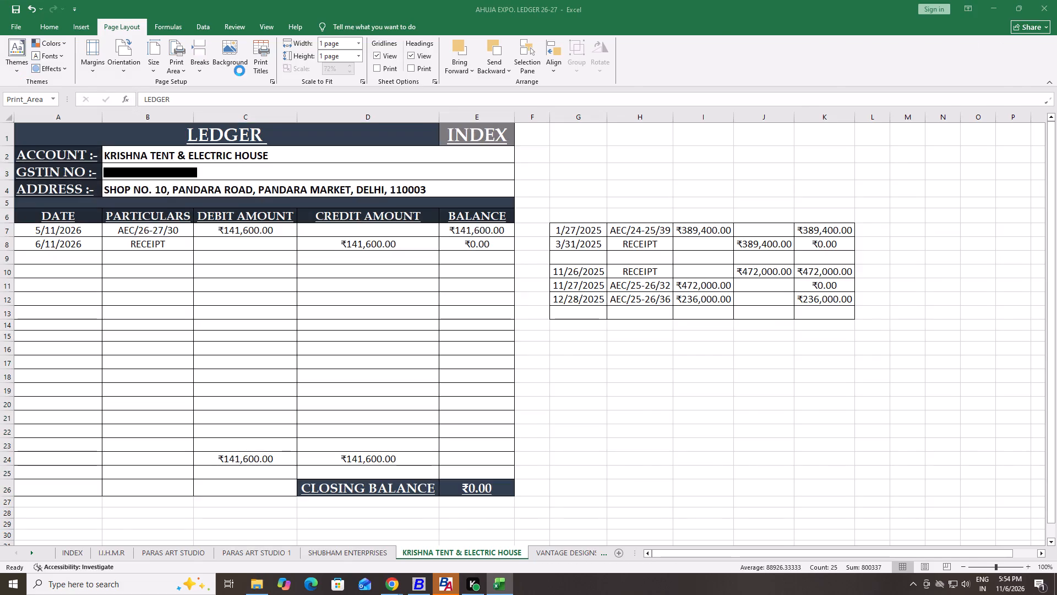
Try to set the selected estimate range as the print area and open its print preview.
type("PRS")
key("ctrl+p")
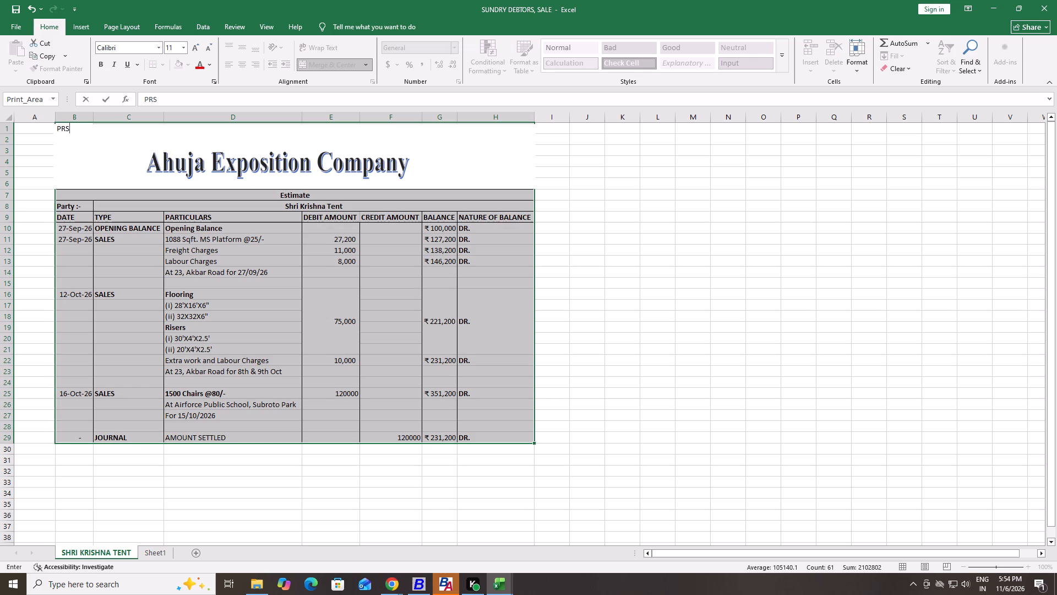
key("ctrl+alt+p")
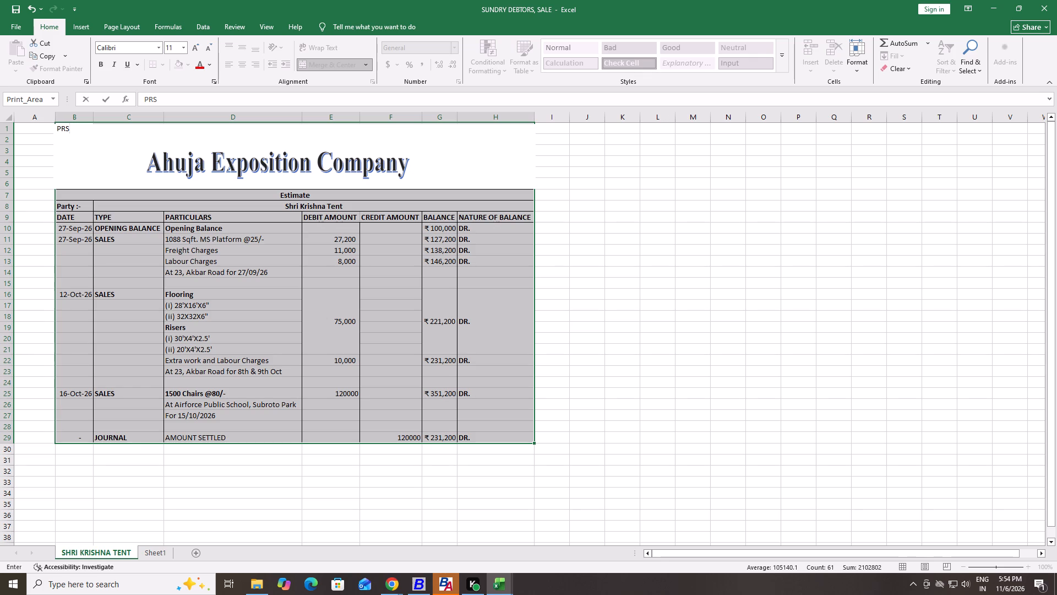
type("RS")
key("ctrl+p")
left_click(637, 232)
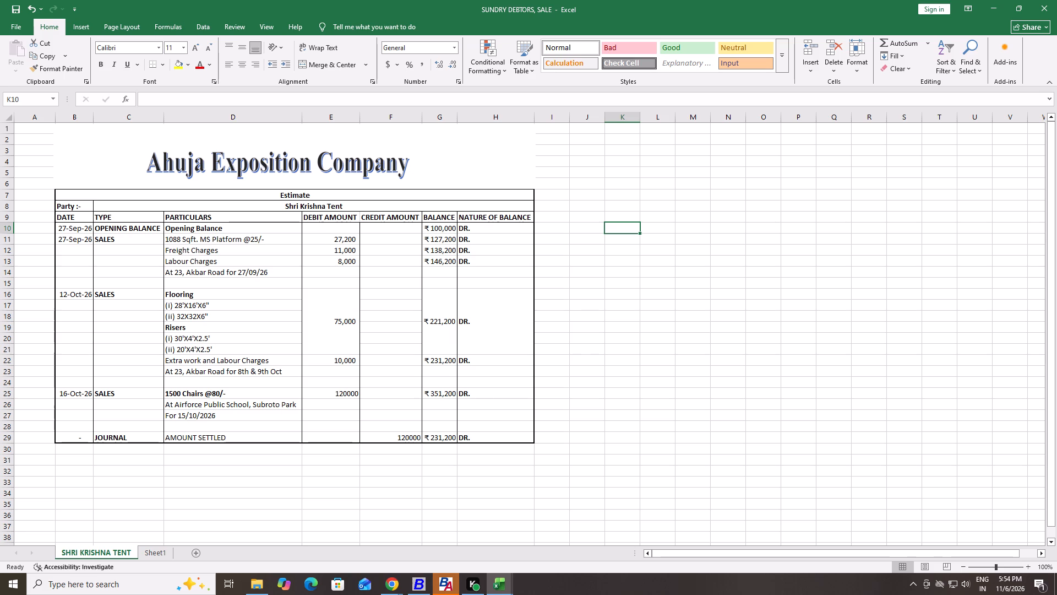
Set the Shri Krishna Tent estimate from B1 to H29 as the print area.
left_click(68, 126)
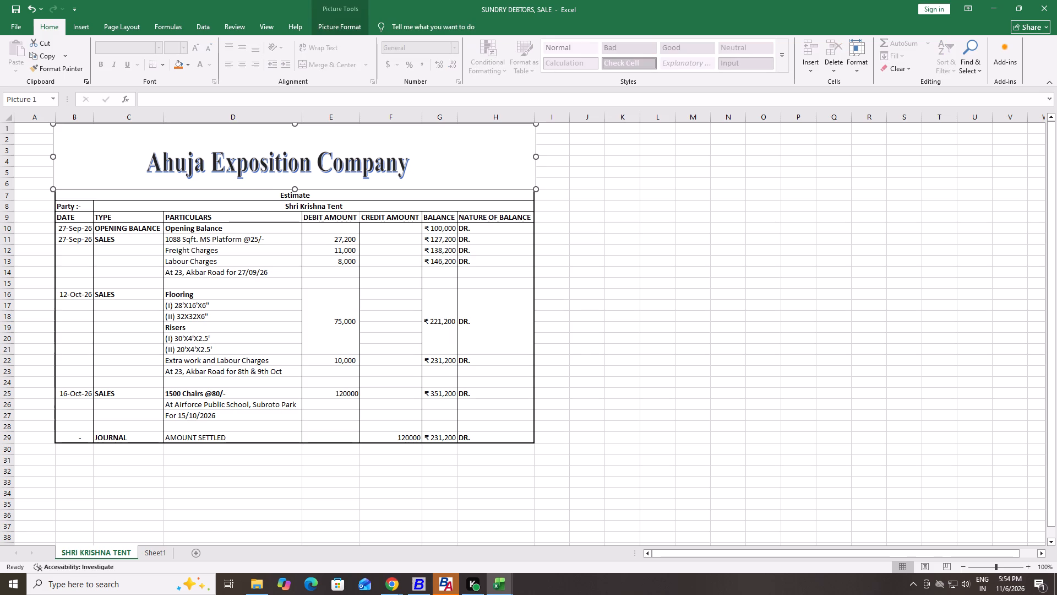
key("Escape")
key("Left")
key("Left")
key("ctrl+Left")
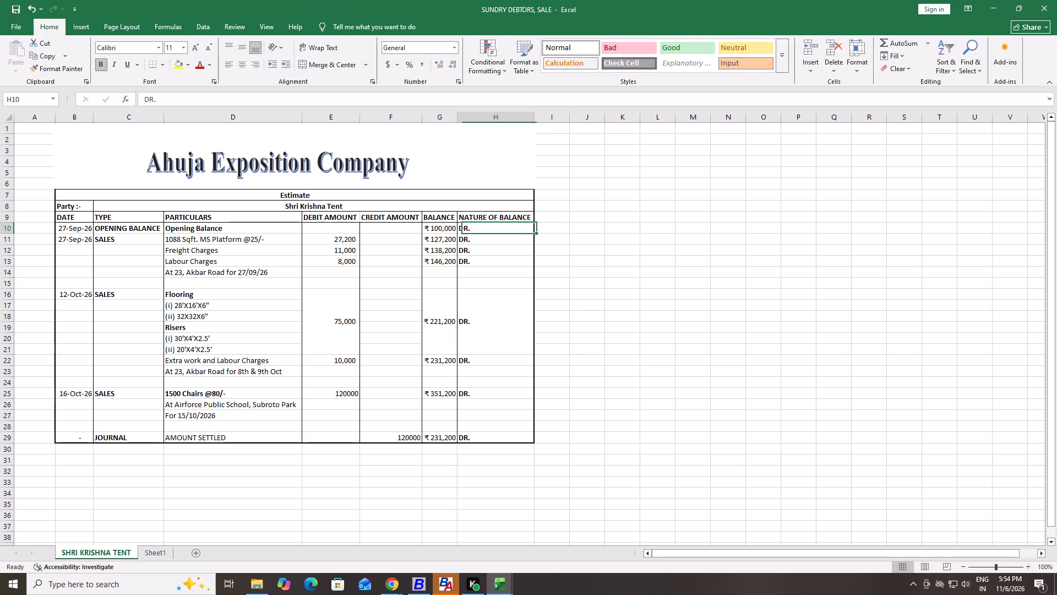
key("ctrl+Left")
key("ctrl+Left")
key("ctrl+Left")
key("ctrl+Left")
key("ctrl+Left")
key("ctrl+Up")
key("Right")
key("shift+Down")
key("shift+Down")
key("shift+Down")
key("shift+Down")
key("shift+Down")
key("shift+Down")
key("shift+Down")
key("shift+Down")
key("shift+Down")
key("shift+Down")
key("shift+Down")
key("shift+Down")
key("shift+Down")
key("shift+Down")
key("shift+Down")
key("shift+Down")
key("shift+Down")
key("shift+Down")
key("shift+Down")
key("shift+Down")
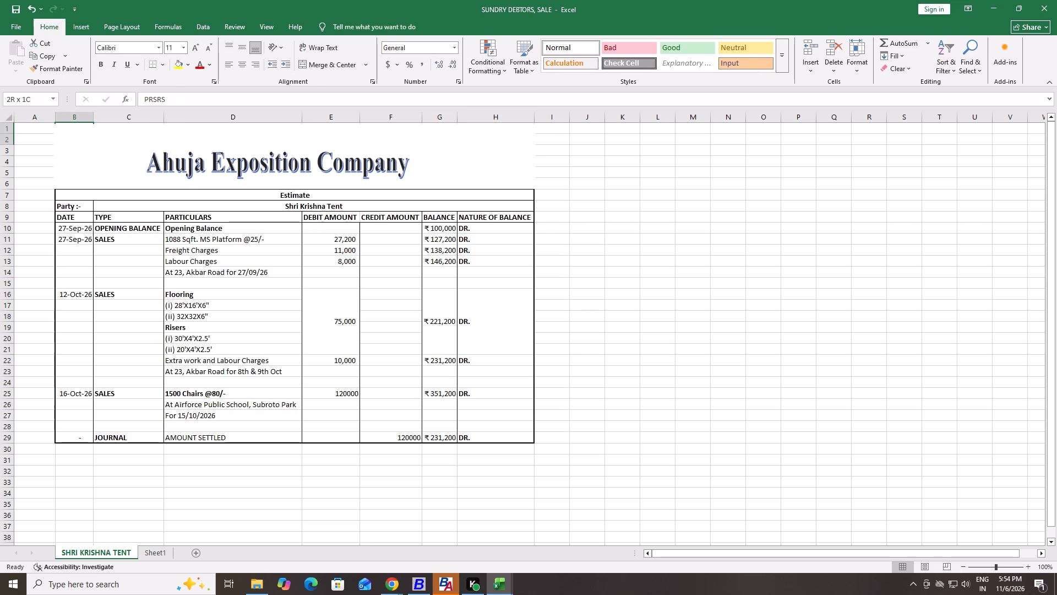
key("shift+Down")
key("shift+Down")
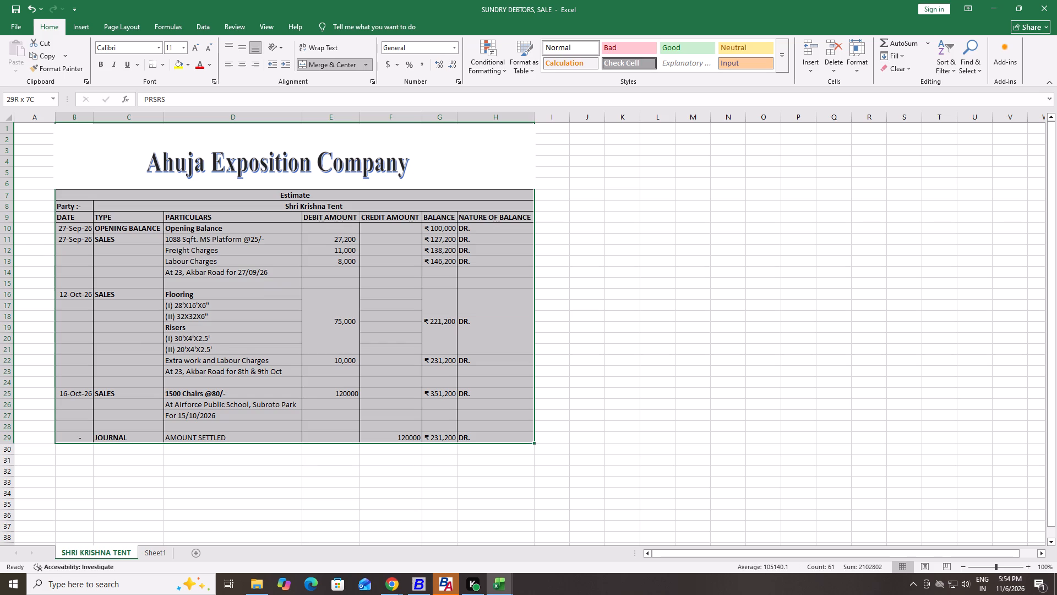
type("PRS")
Check the estimate's borders in the print preview and return to the sheet without printing.
key("ctrl+p")
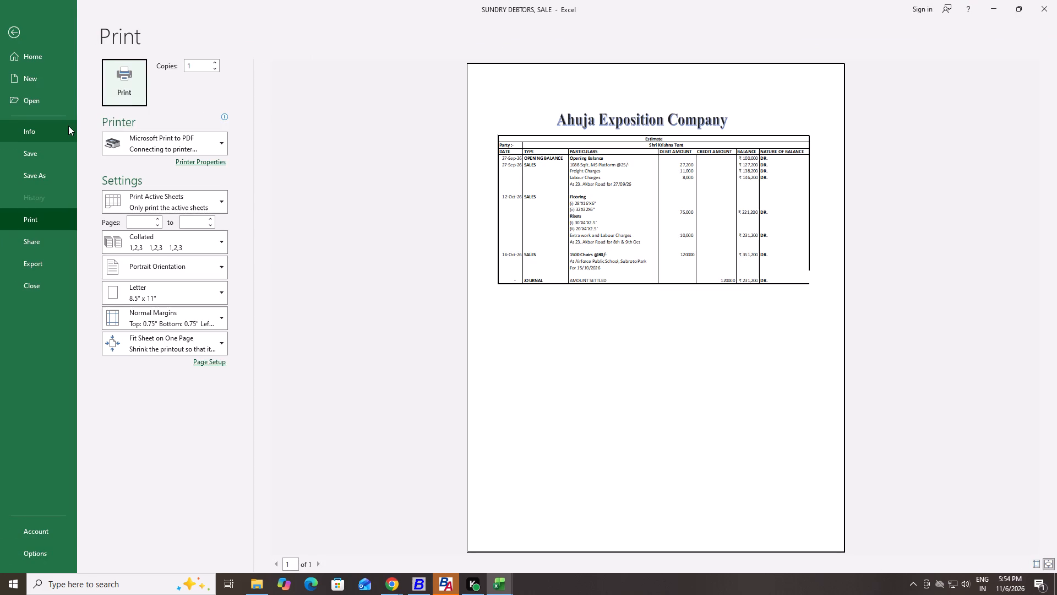
key("Escape")
key("Escape")
key("Escape")
key("Escape")
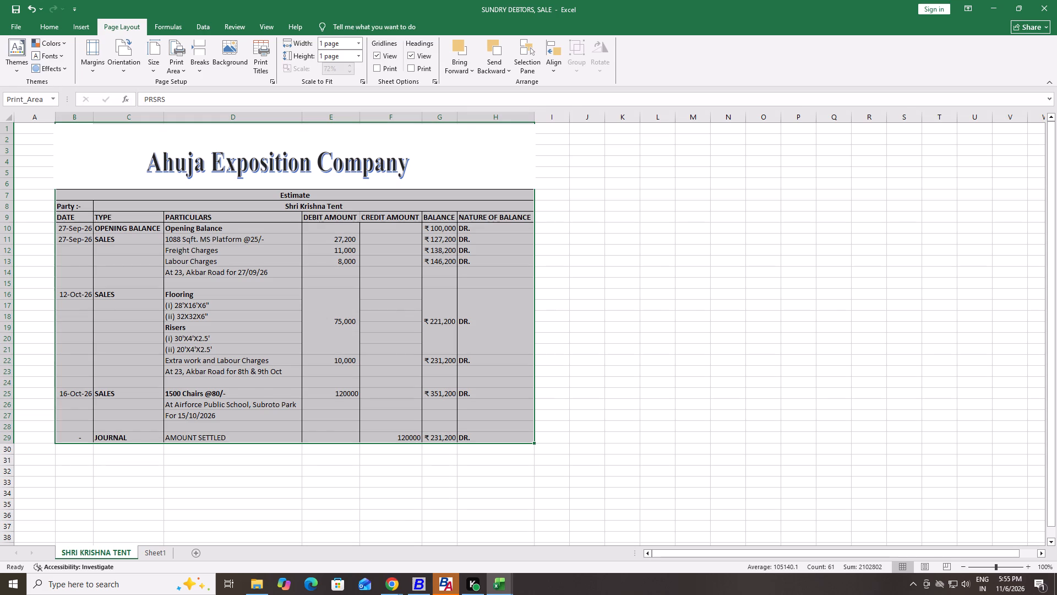
Reapply the left border of cells I28:I29, beside the estimate's last two rows, and save the workbook.
left_click(550, 429)
left_click(589, 428)
left_click_drag(544, 422, 541, 437)
left_click(53, 33)
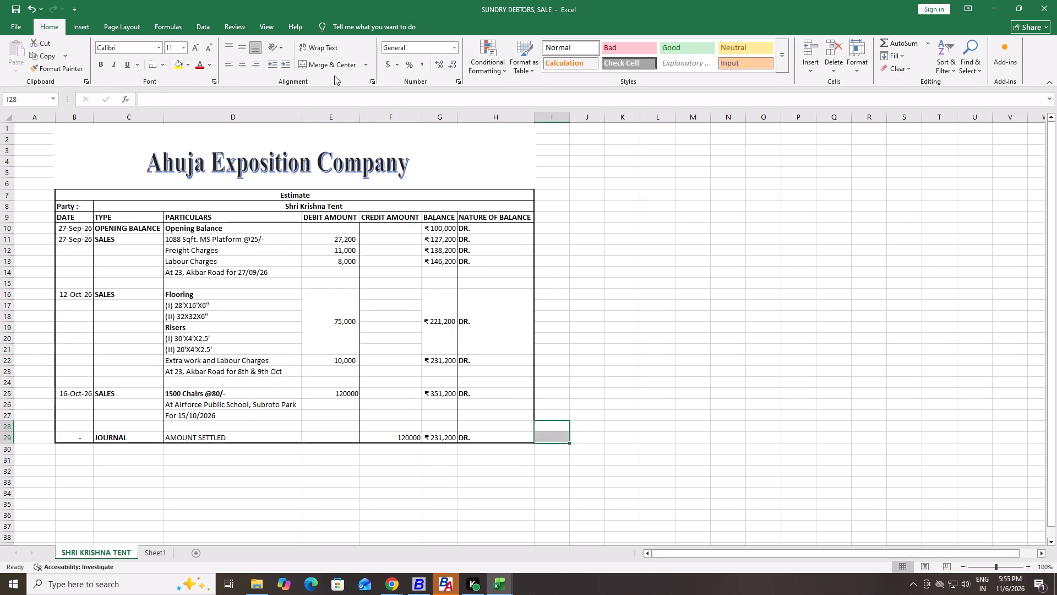
left_click(150, 66)
left_click(160, 67)
left_click(188, 350)
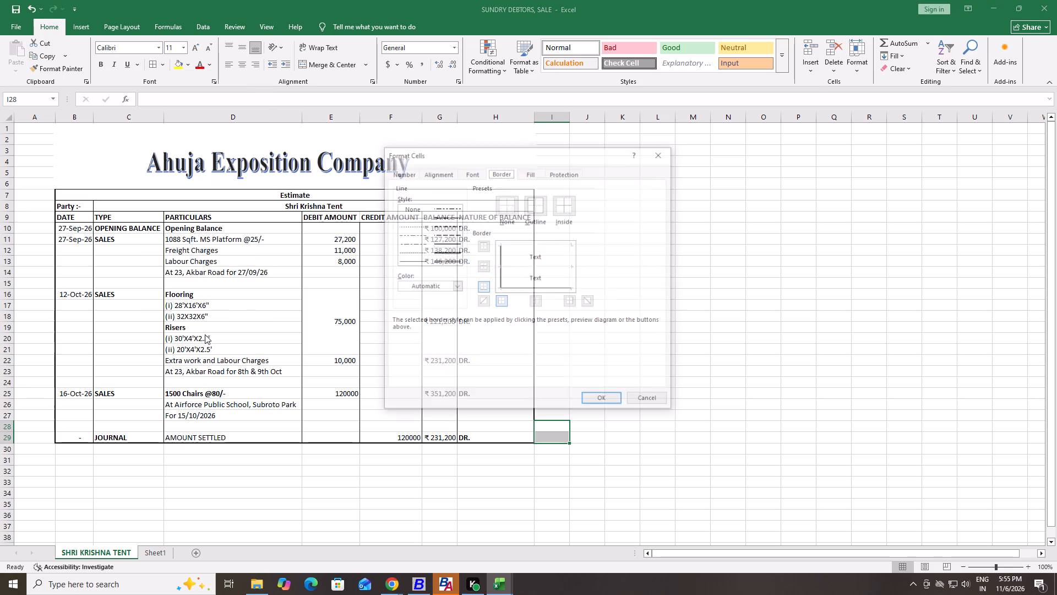
left_click(500, 304)
left_click(500, 304)
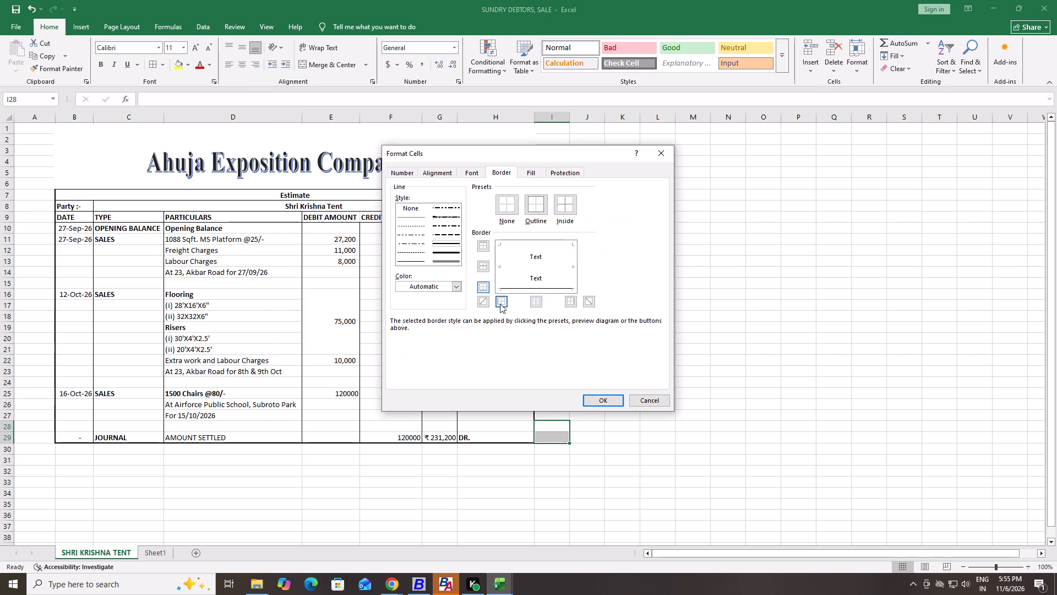
left_click(602, 398)
left_click(598, 402)
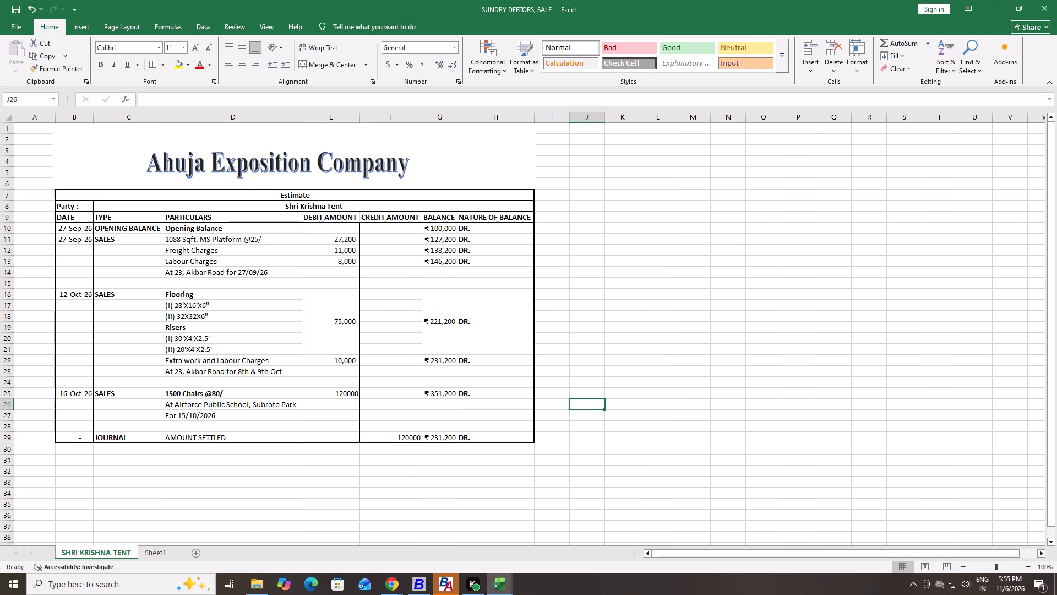
key("ctrl+s")
Remove all borders from cell I29, just outside the estimate's last row.
key("Down")
key("Down")
key("Down")
key("Down")
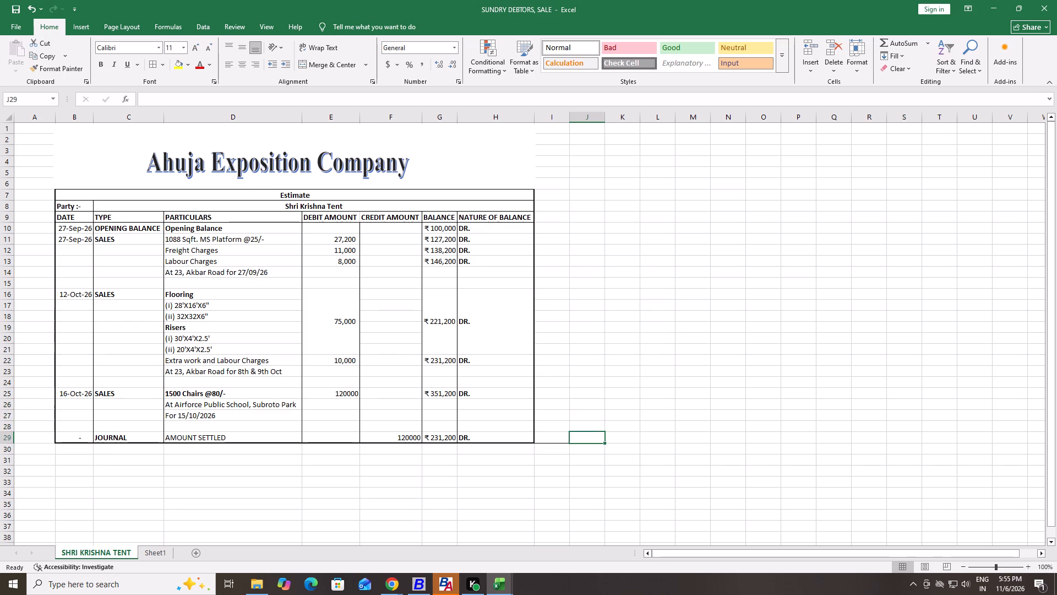
key("Left")
key("alt+h")
type("BN")
Return to cell B1 at the top of the estimate and save the workbook.
key("Up")
key("Up")
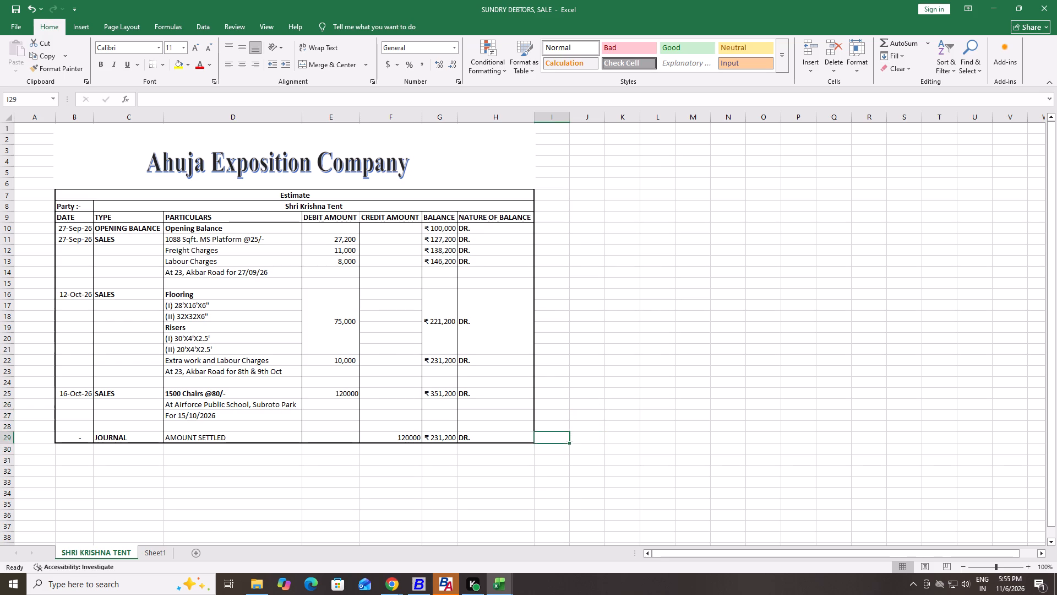
key("Up")
key("ctrl+Up")
key("ctrl+Left")
key("Down")
key("Up")
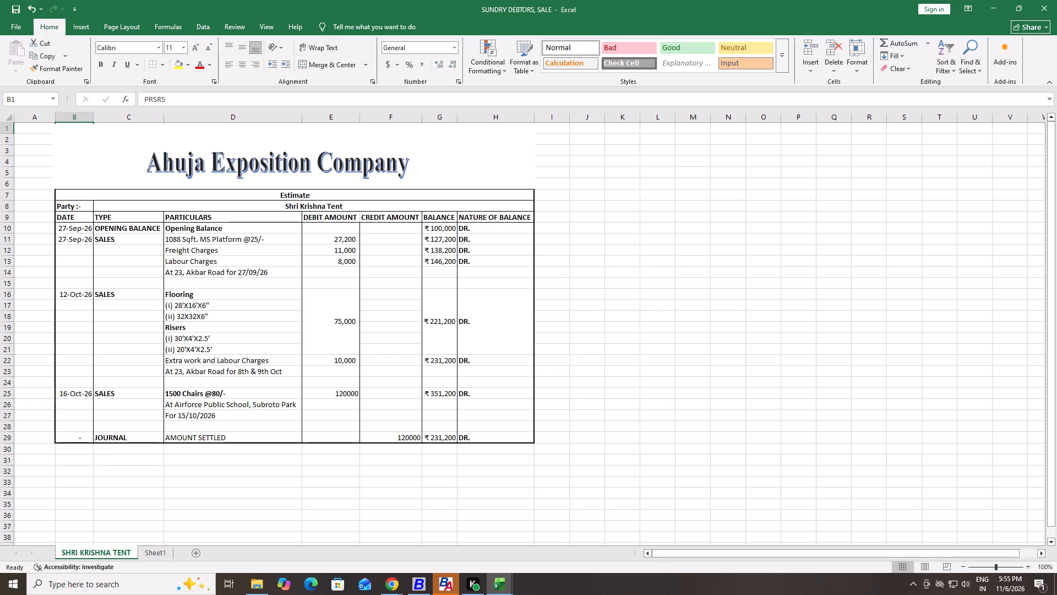
key("ctrl+s")
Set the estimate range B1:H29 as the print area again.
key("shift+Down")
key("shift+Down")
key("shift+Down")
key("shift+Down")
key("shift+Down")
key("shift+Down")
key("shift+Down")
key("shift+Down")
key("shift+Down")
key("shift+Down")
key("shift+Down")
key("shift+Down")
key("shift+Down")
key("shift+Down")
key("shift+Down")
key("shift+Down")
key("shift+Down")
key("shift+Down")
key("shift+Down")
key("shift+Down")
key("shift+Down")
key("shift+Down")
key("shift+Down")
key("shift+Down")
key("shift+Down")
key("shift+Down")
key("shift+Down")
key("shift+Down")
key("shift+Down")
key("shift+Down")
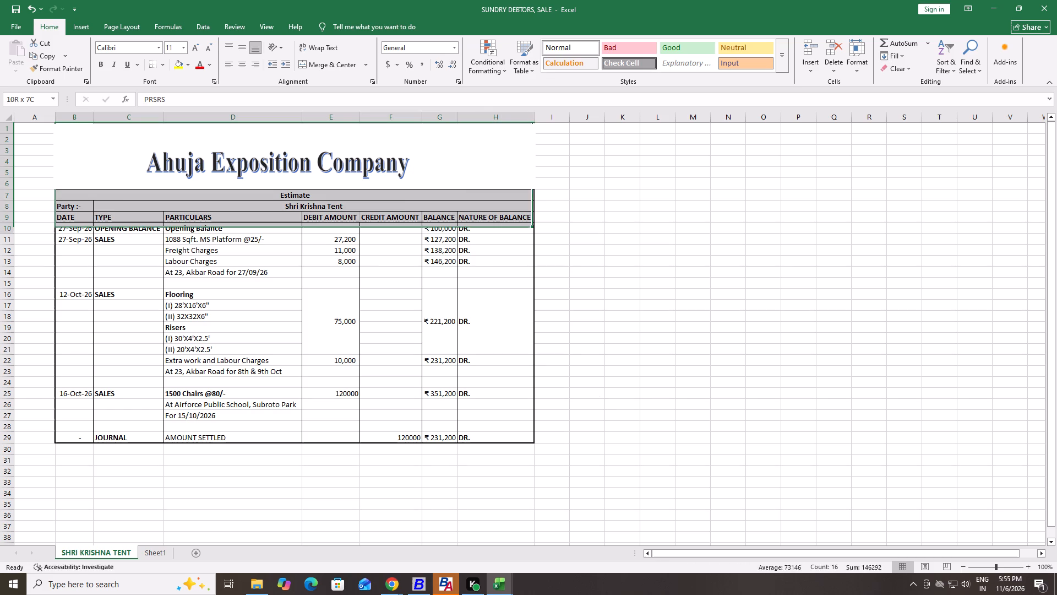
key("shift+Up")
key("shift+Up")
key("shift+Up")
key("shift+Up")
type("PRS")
Check the estimate's outer border in the print preview and return to the sheet without printing.
key("ctrl+p")
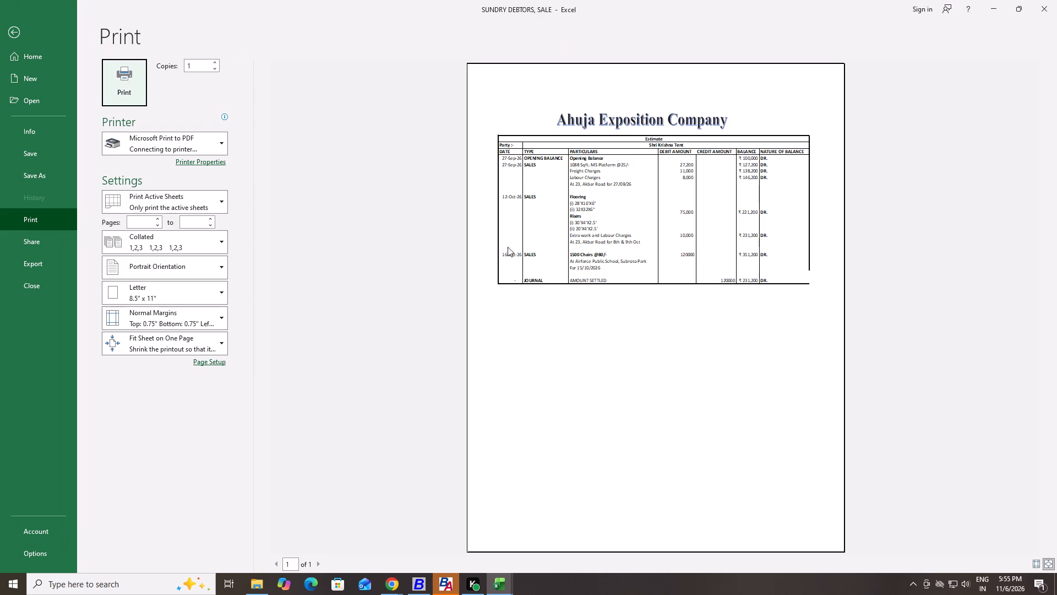
left_click(21, 34)
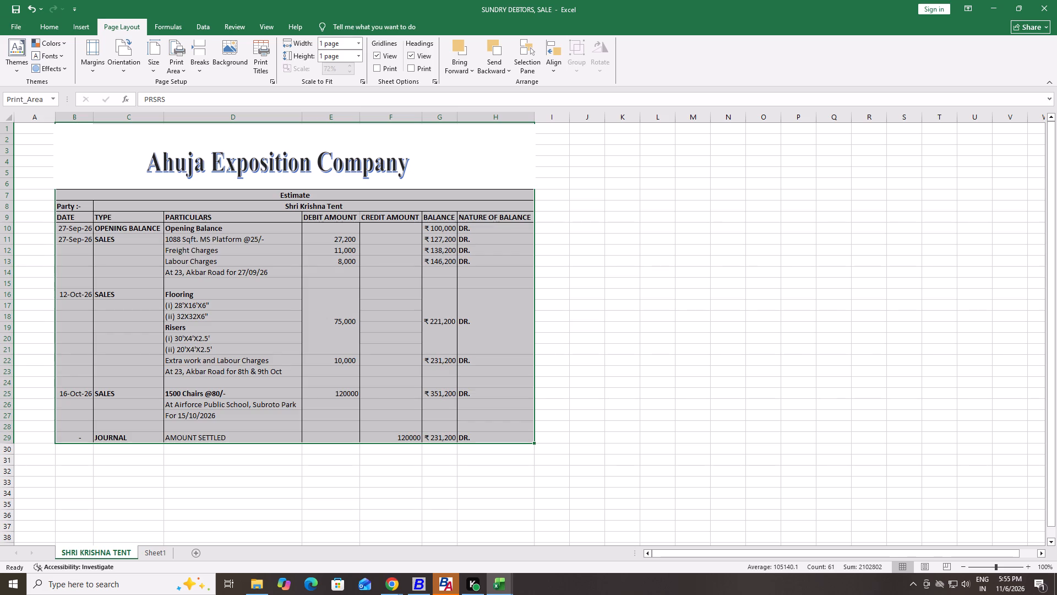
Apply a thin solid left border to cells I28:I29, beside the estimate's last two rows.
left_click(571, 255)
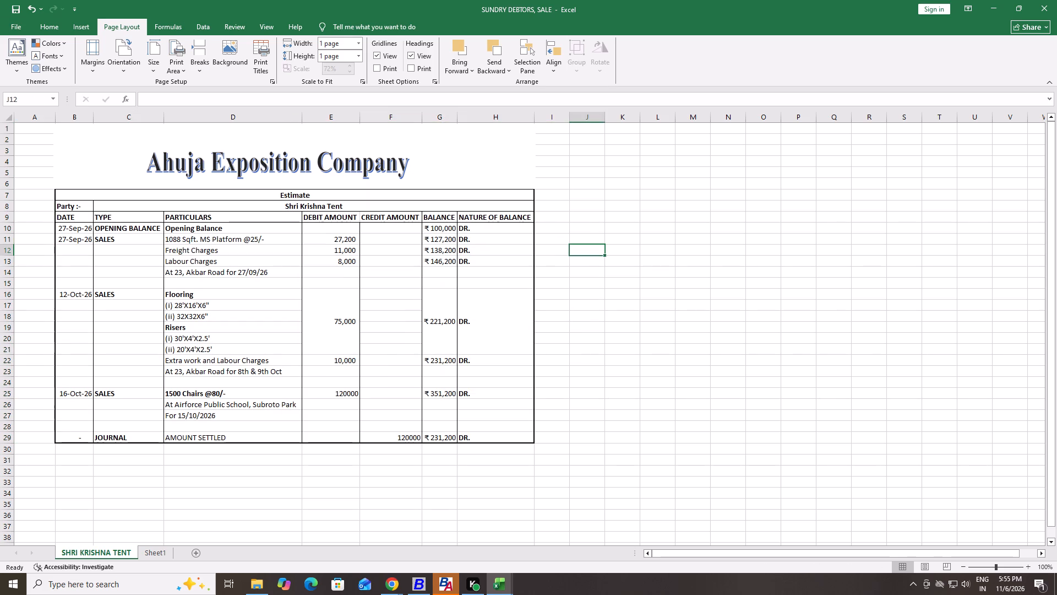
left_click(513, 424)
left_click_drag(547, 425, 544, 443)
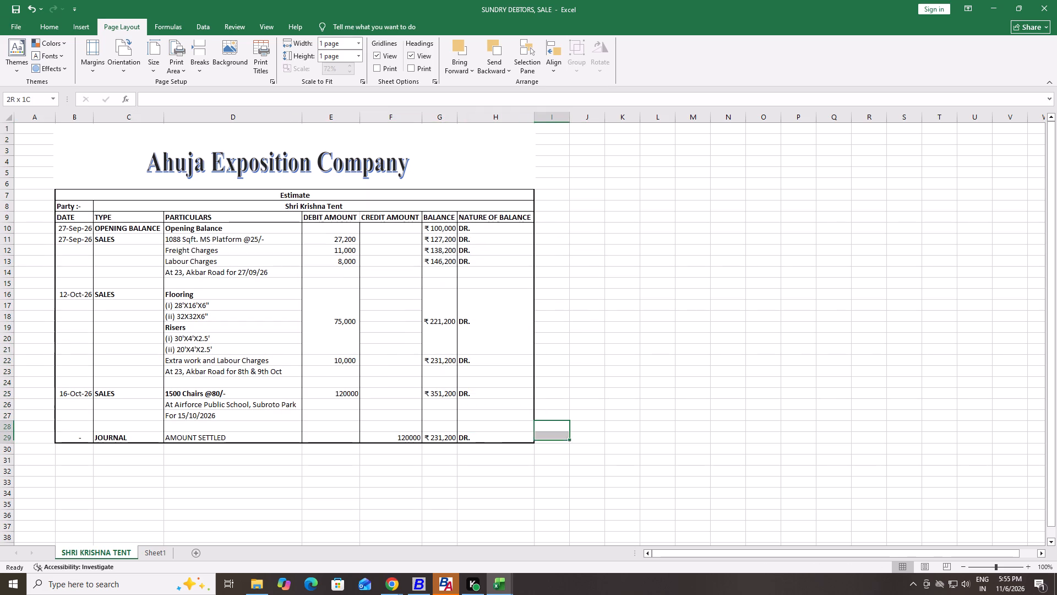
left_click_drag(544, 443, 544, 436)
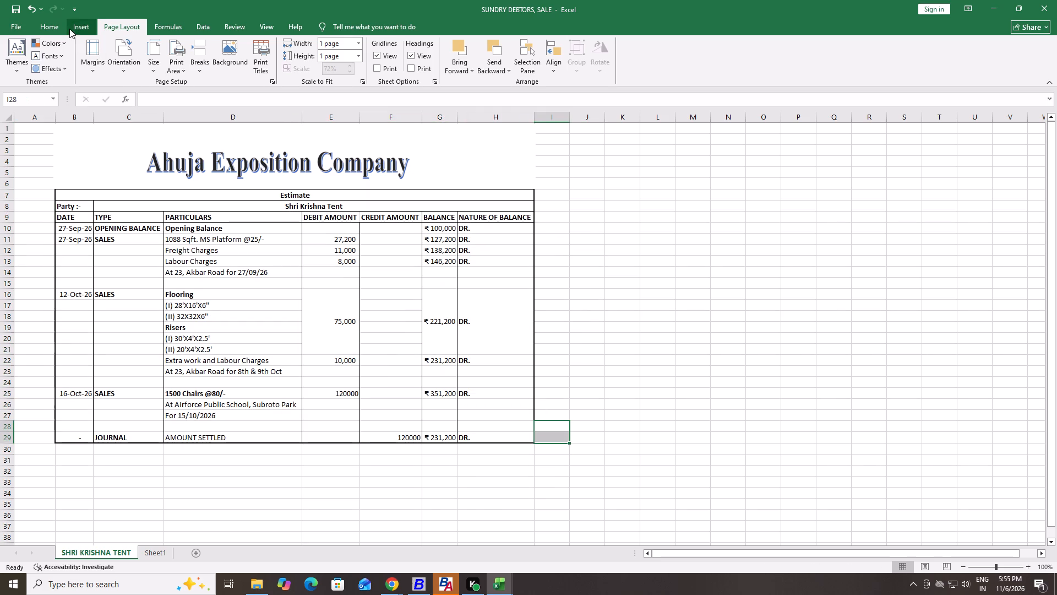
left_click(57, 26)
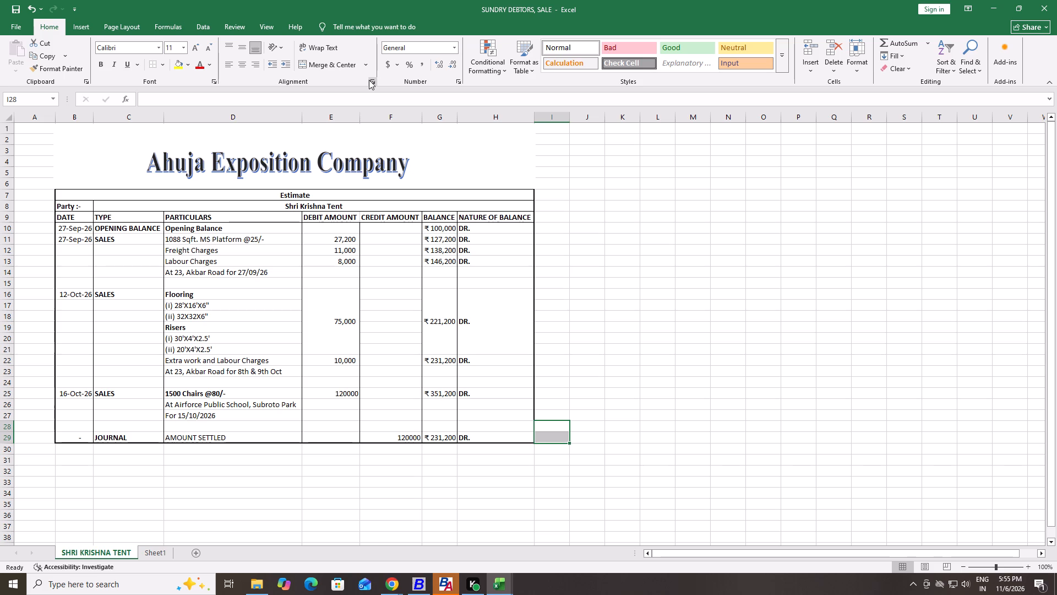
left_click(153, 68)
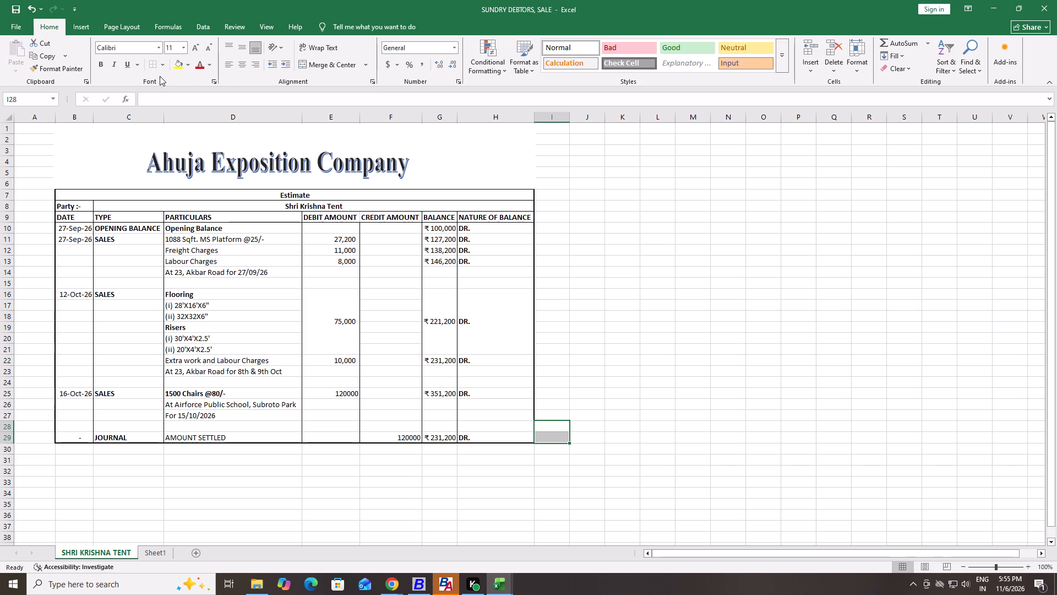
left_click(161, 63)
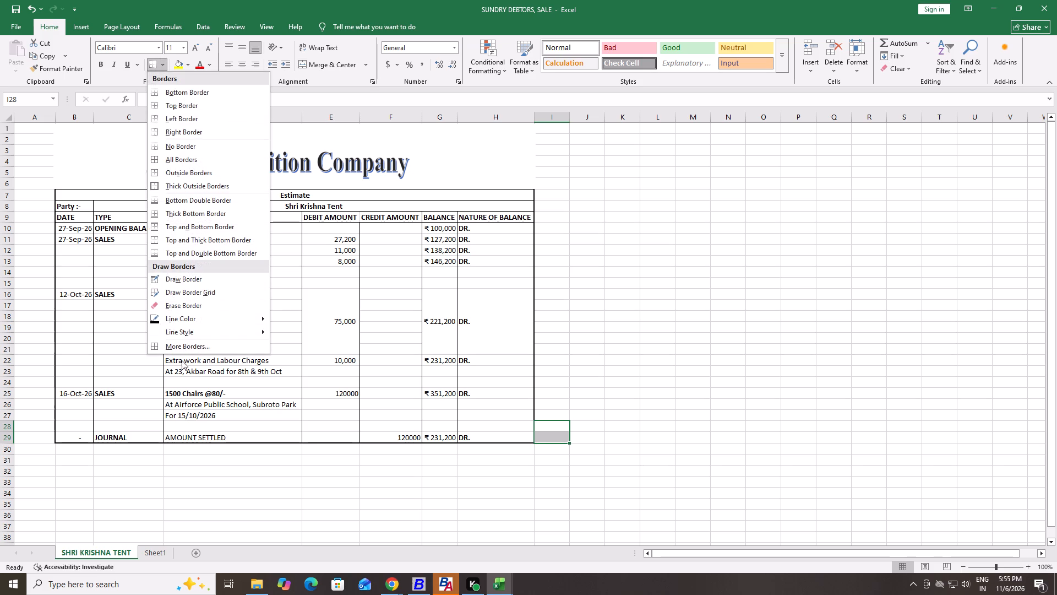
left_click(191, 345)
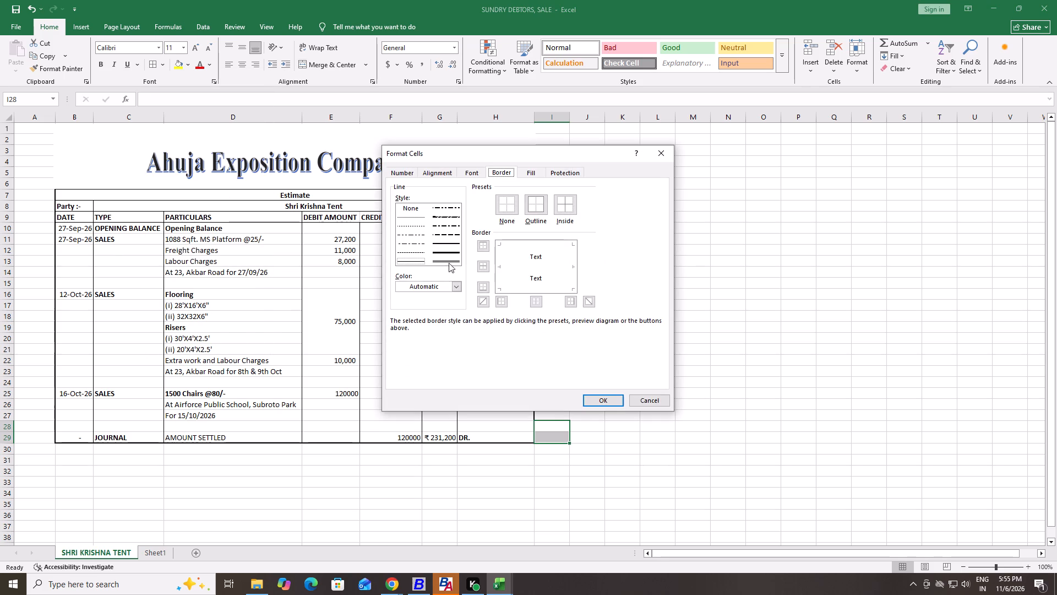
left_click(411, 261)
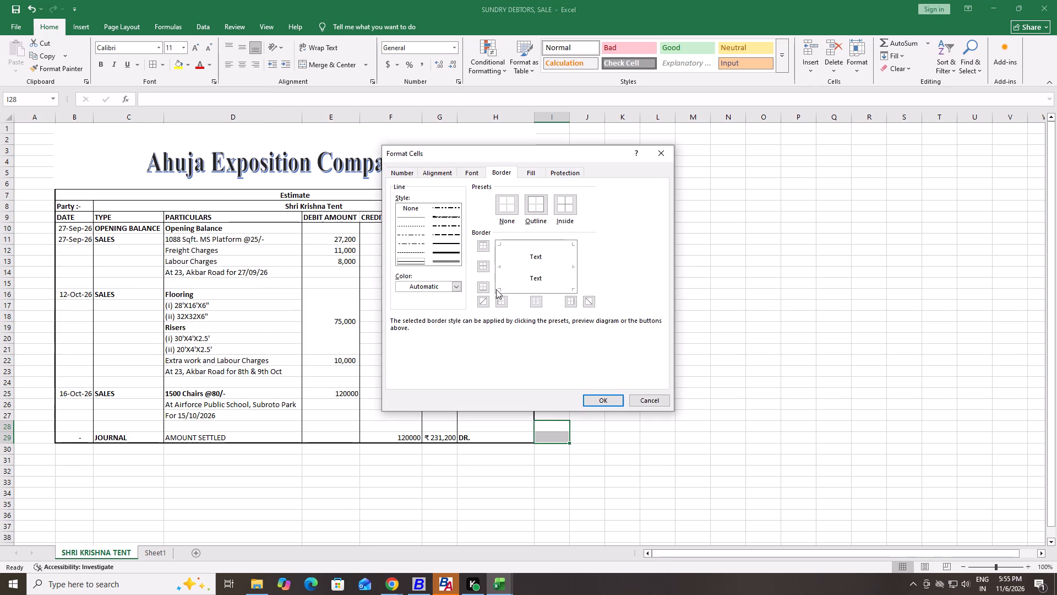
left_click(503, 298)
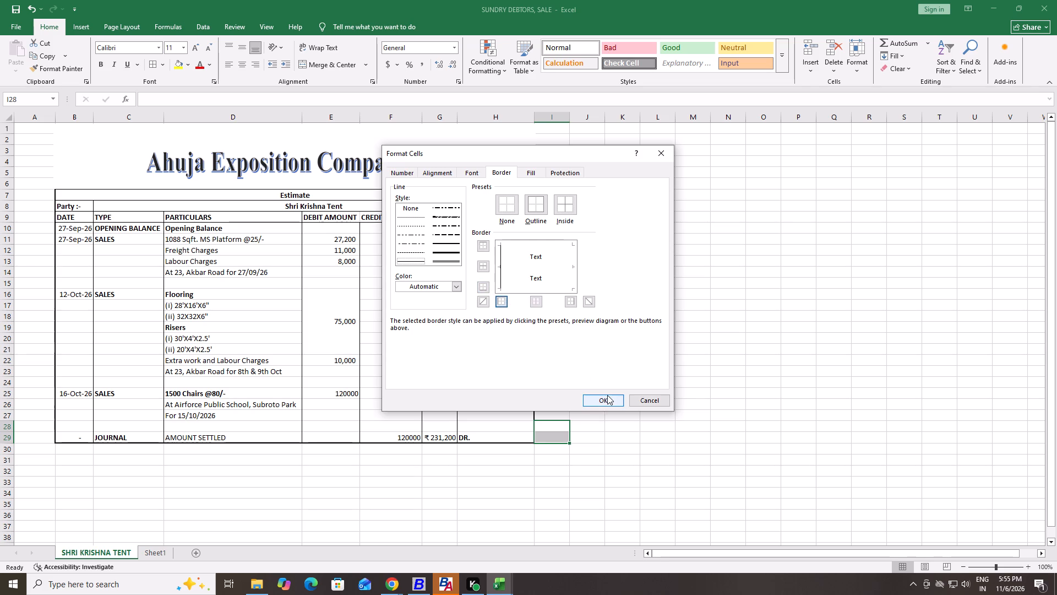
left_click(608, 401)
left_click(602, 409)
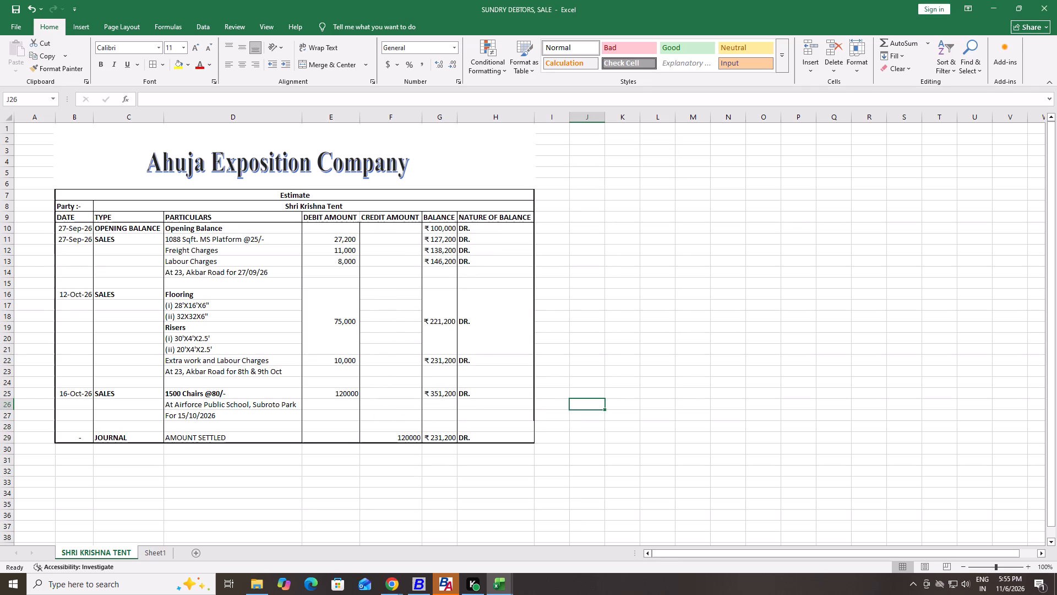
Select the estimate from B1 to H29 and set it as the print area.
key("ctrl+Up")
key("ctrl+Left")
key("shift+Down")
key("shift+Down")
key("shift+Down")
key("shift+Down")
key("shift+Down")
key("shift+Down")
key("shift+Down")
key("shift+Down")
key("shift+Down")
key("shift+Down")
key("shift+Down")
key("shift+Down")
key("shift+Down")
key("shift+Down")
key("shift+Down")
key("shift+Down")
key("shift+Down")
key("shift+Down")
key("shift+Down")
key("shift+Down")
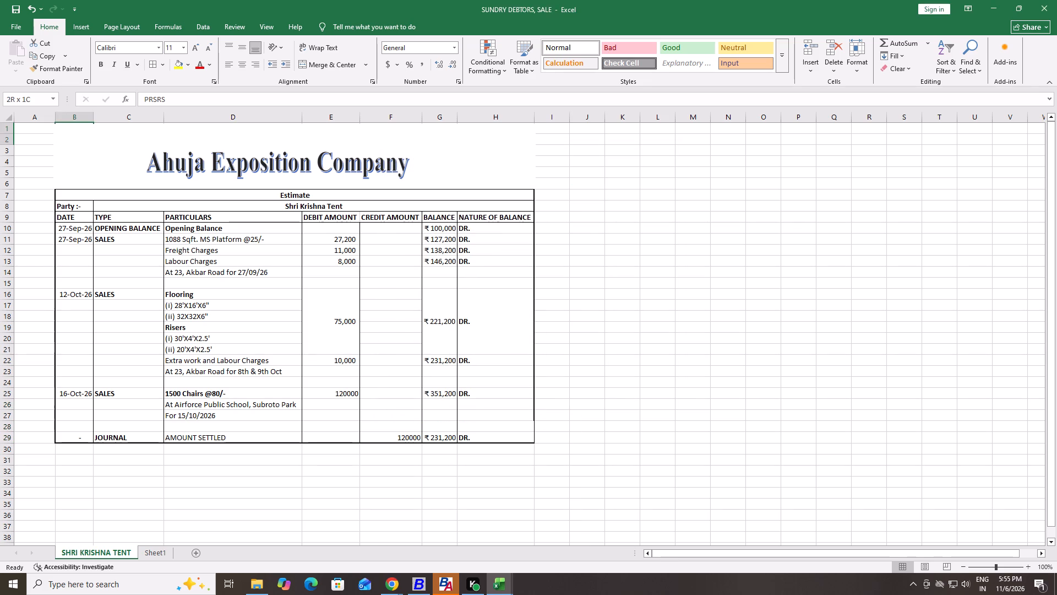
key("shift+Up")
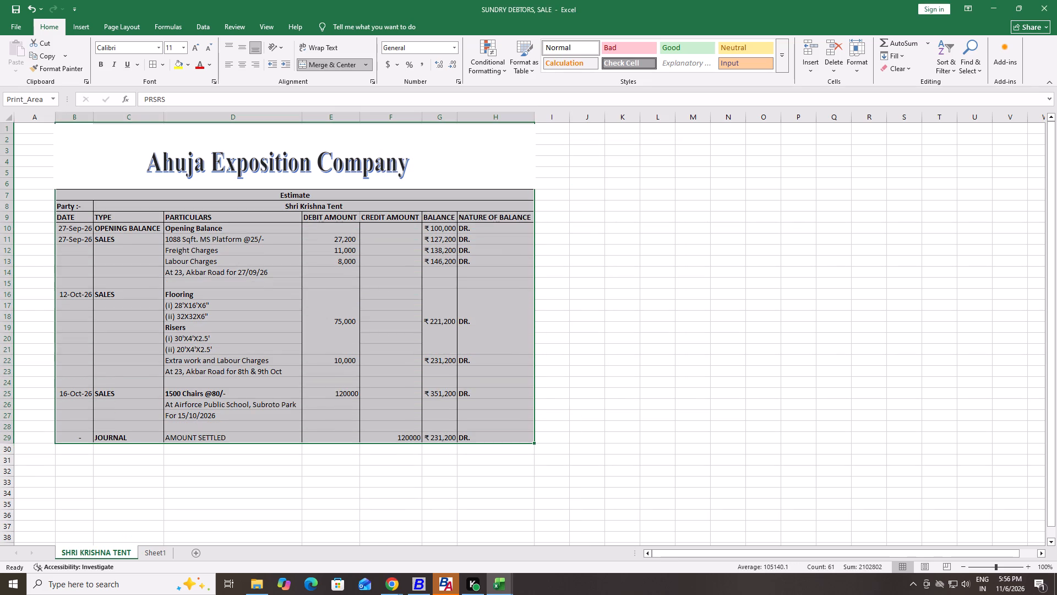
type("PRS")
Check the estimate's right border in the print preview and return to the sheet without printing.
key("ctrl+p")
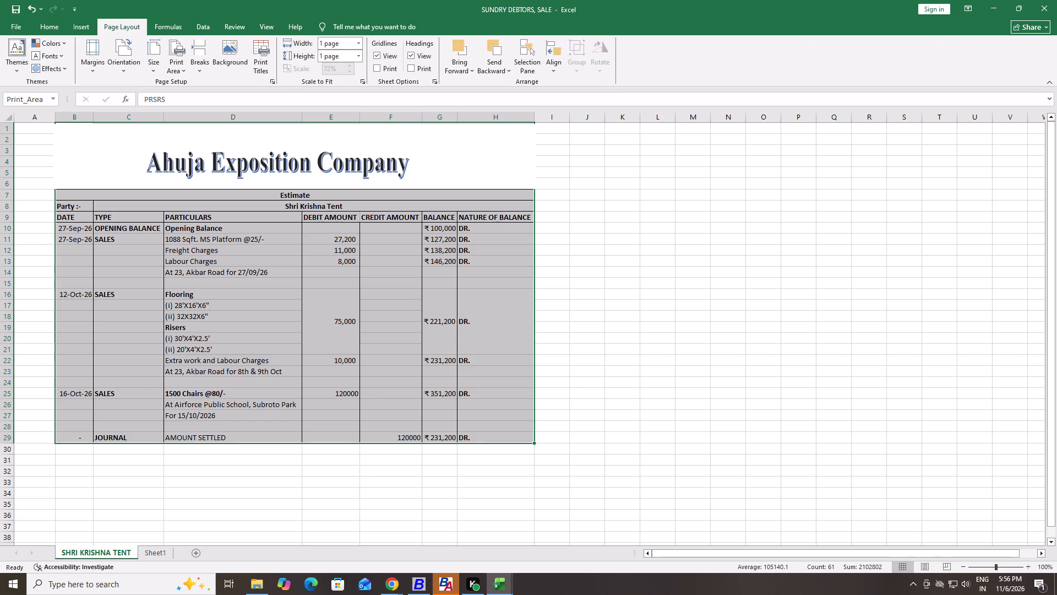
key("ctrl+p")
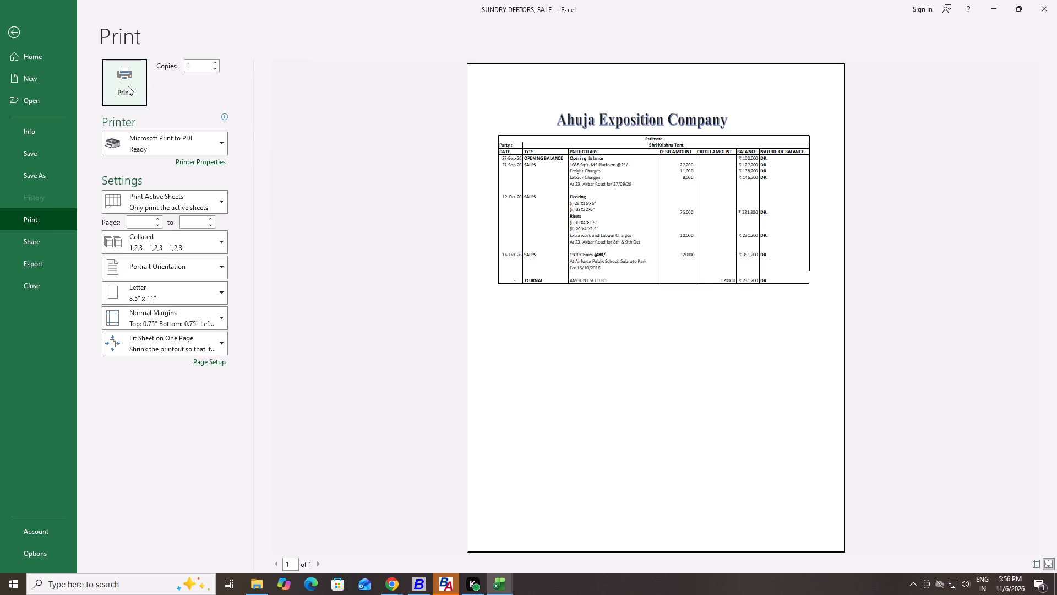
key("Escape")
key("Escape")
key("Escape")
key("Escape")
left_click(675, 382)
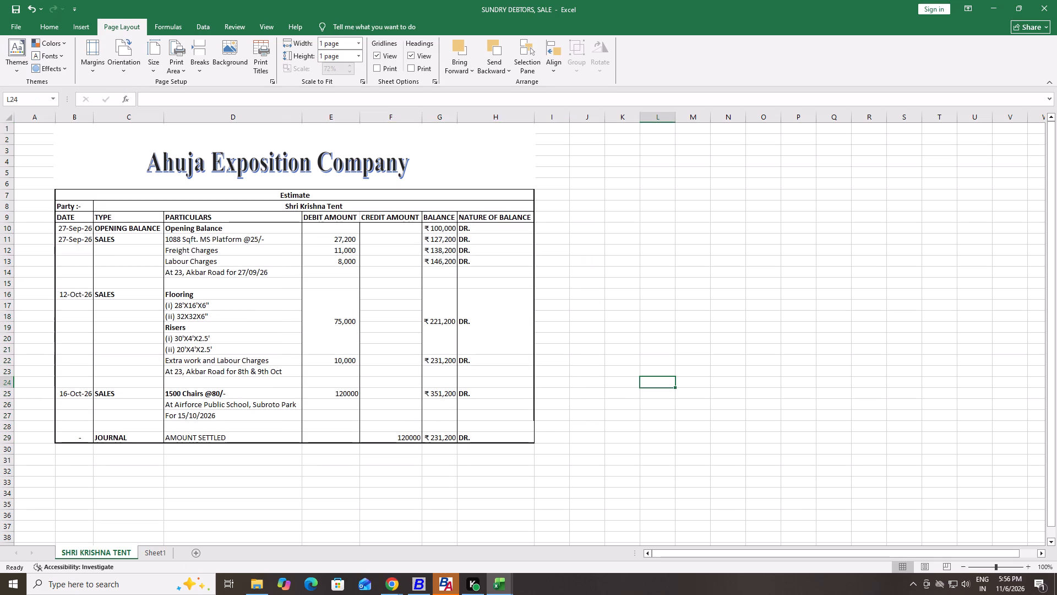
Undo the latest print area and I28:I29 border changes, and save the workbook.
key("ctrl+z")
key("ctrl+z")
key("ctrl+z")
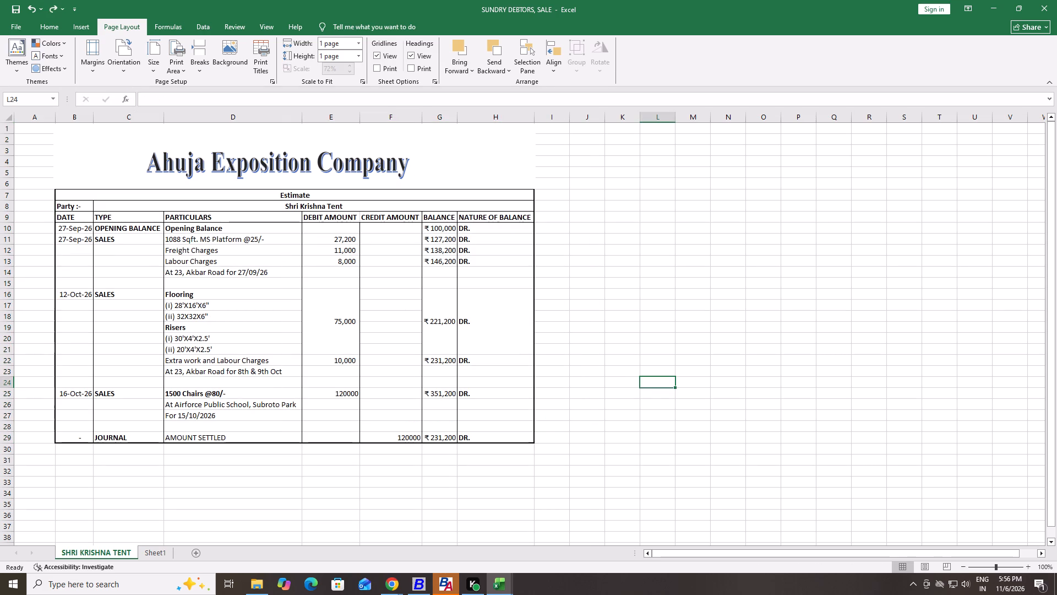
left_click(672, 384)
key("ctrl+s")
key("ctrl+s")
Set the Shri Krishna Tent estimate from B1 to H29 as the print area.
key("ctrl+Up")
key("ctrl+Up")
key("ctrl+Up")
key("ctrl+Left")
key("ctrl+Left")
key("Right")
key("shift+Down")
key("shift+Down")
key("shift+Down")
key("shift+Down")
key("shift+Down")
key("shift+Down")
key("shift+Down")
key("shift+Down")
key("shift+Down")
key("shift+Down")
key("shift+Down")
key("shift+Down")
key("shift+Down")
key("shift+Down")
key("shift+Down")
key("shift+Down")
key("shift+Down")
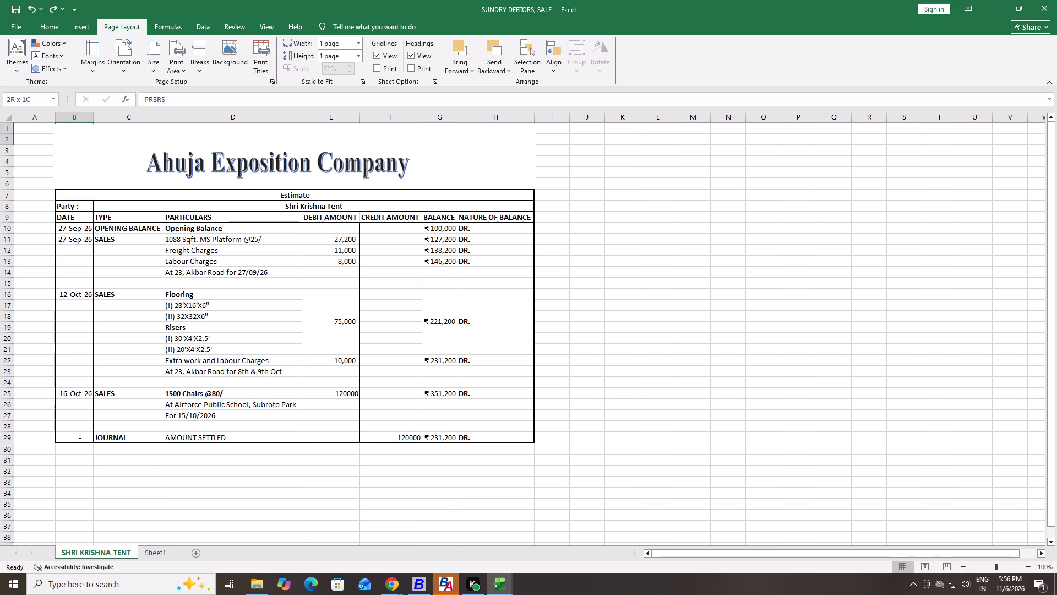
key("shift+Down")
key("shift+Down")
key("shift+Down")
key("shift+Down")
key("shift+Down")
key("shift+Down")
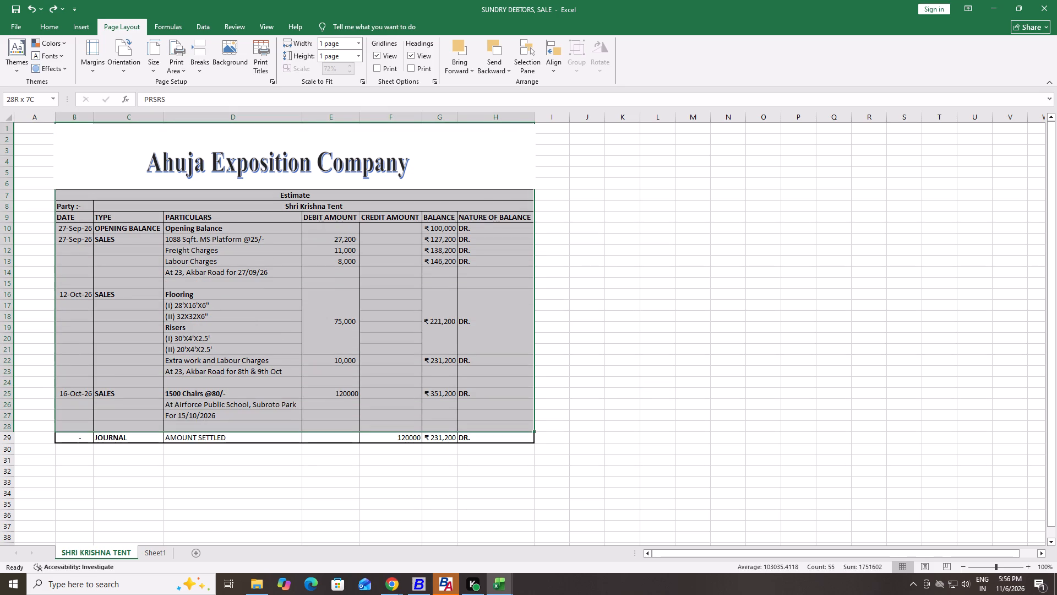
key("shift+Down")
type("PRS")
Print the estimate to PDF on the Desktop as ESTIMATE, replacing the existing file of that name.
key("ctrl+p")
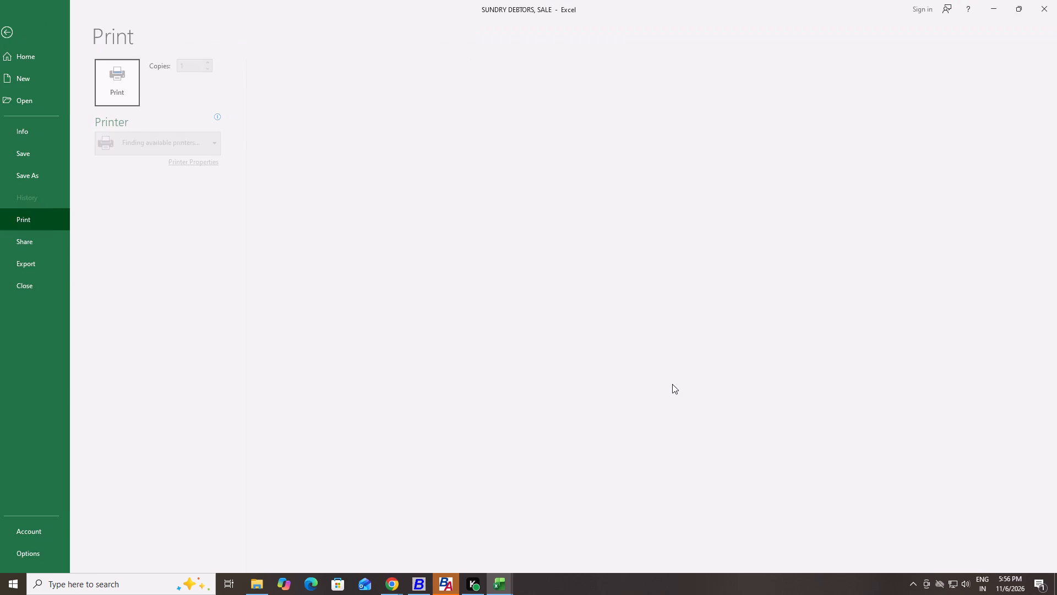
left_click(120, 91)
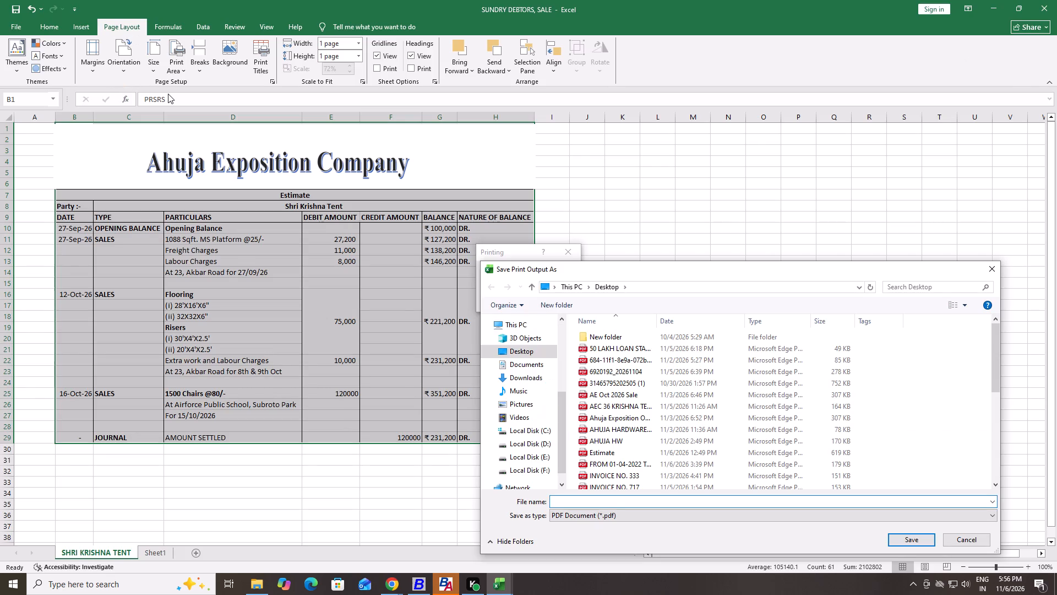
type("ESTIMATE")
key("Return")
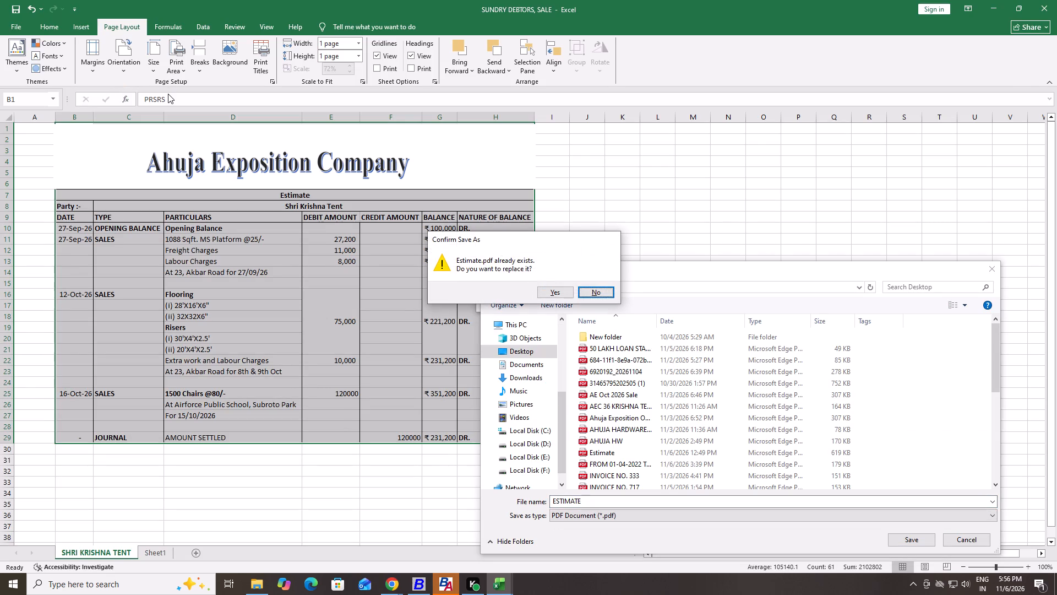
key("Left")
key("Return")
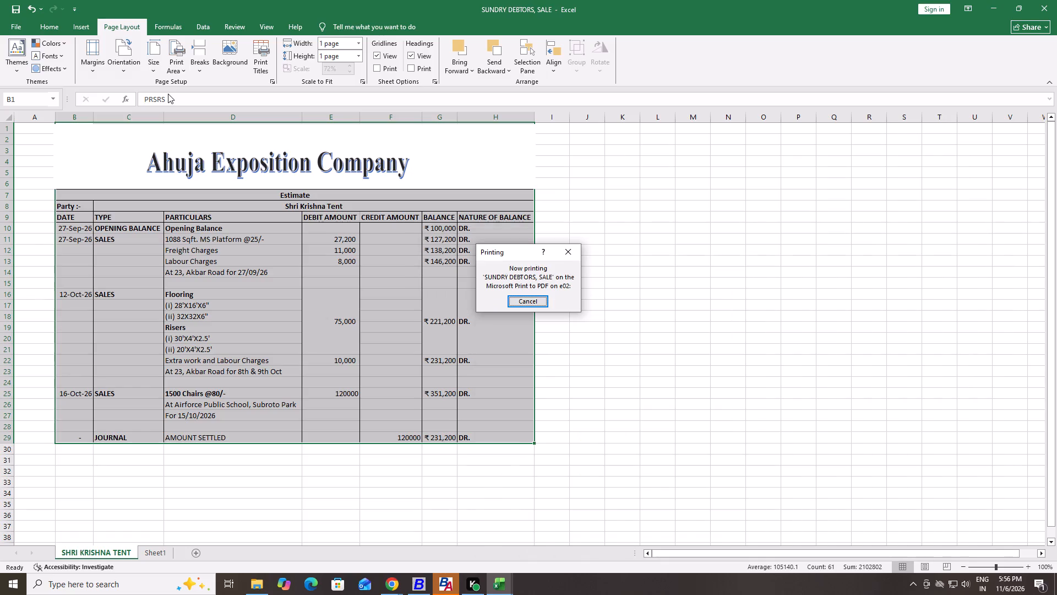
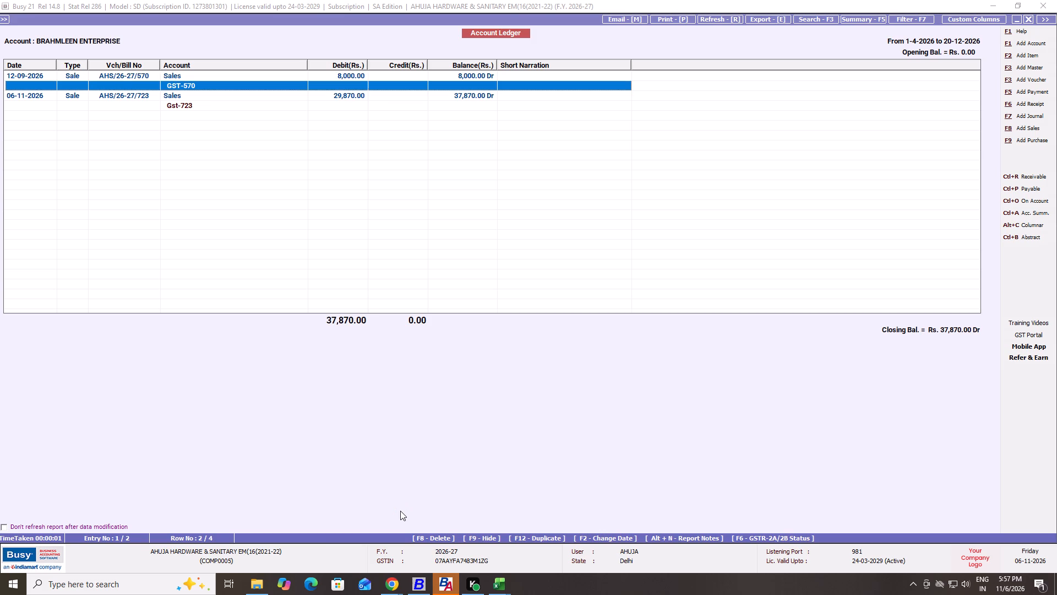
Open the Brahmleen Enterprise sales voucher AHS/26-27/723 dated 06-11-2026 from the account ledger.
key("Down")
key("Return")
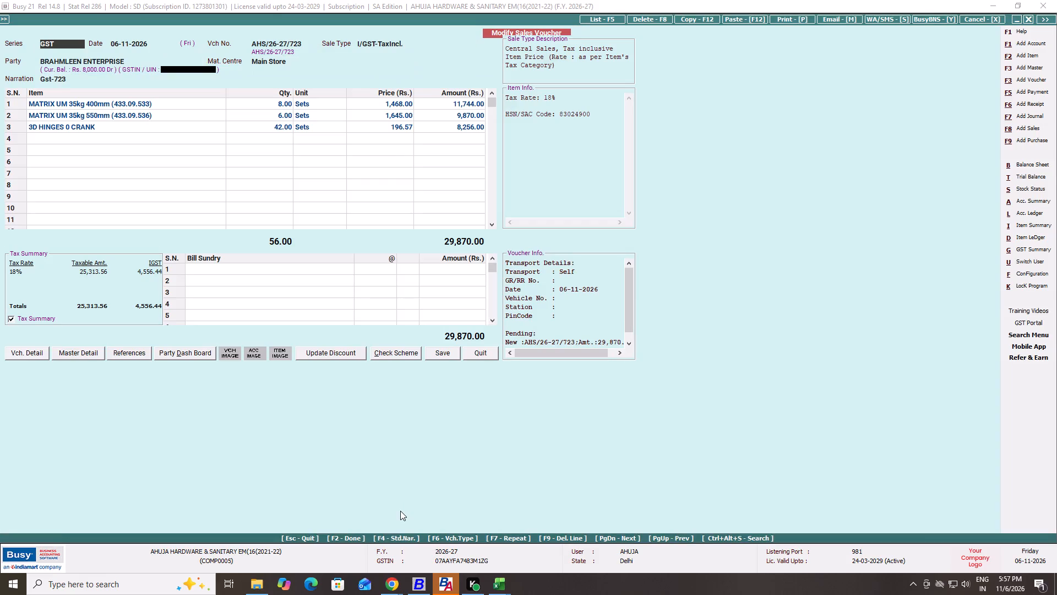
Print one copy of the voucher's sales invoice in the STANDARD format using Microsoft Print to PDF.
key("ctrl+p")
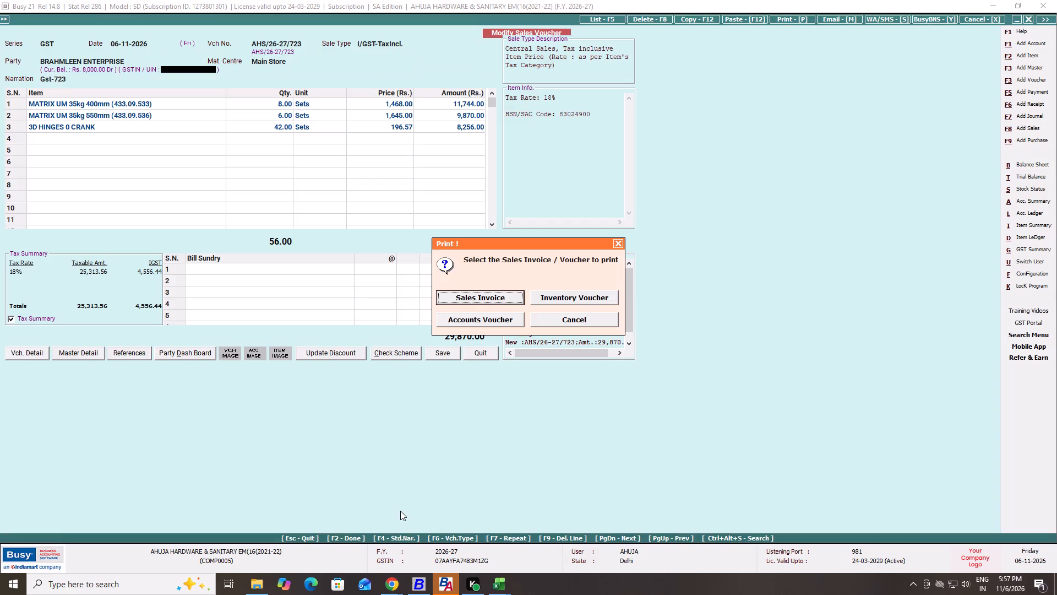
key("Return")
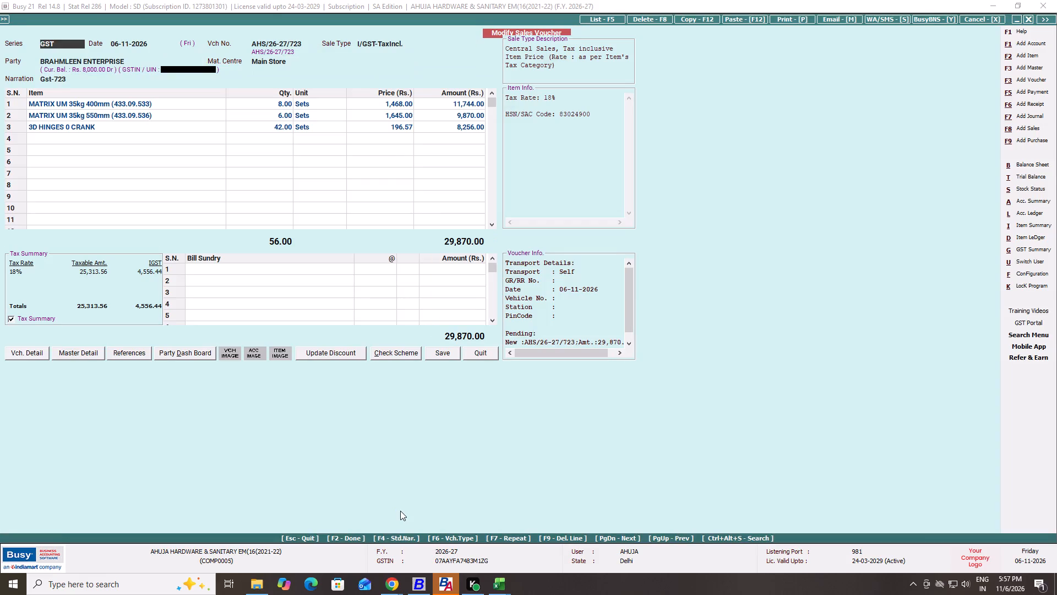
key("Return")
key("Tab")
key("1")
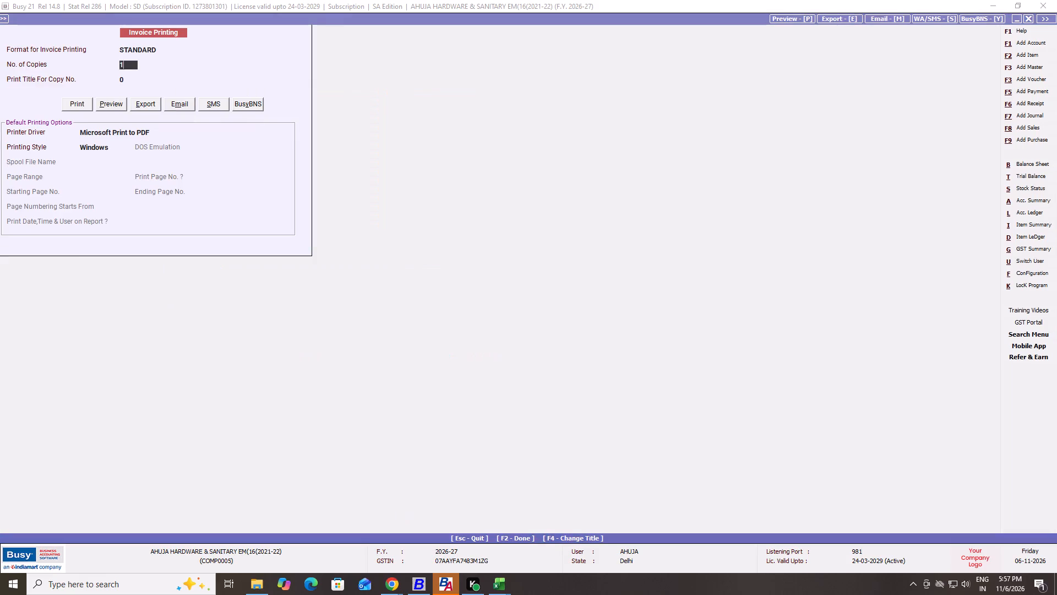
key("Return")
key("Tab")
key("backslash")
key("Return")
key("Tab")
key("Return")
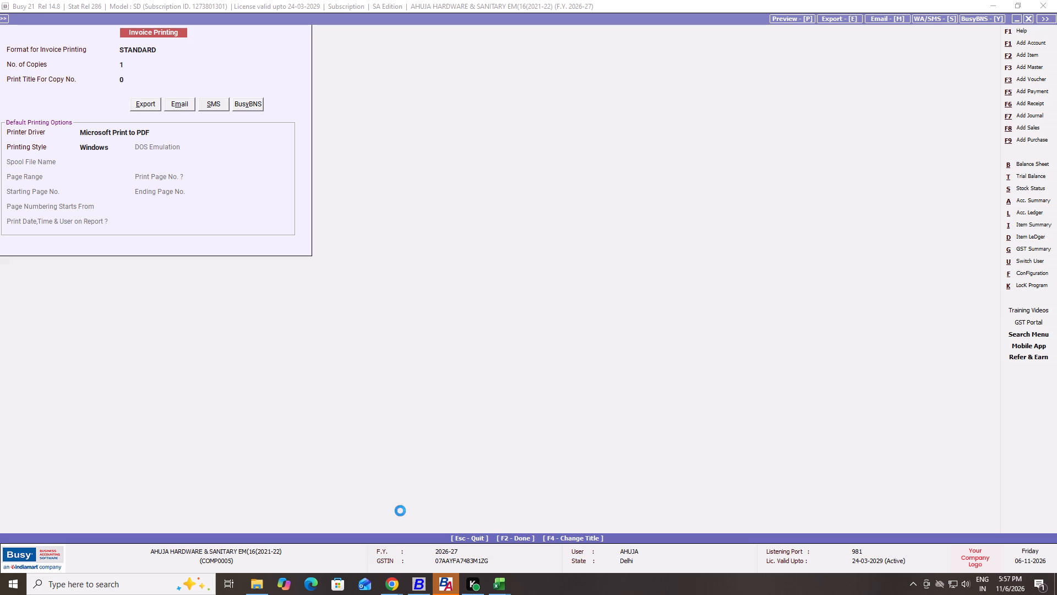
Enter a file name beginning with INVOICE NO. for the invoice PDF on the Desktop.
type("INVOICE NO.")
key("space")
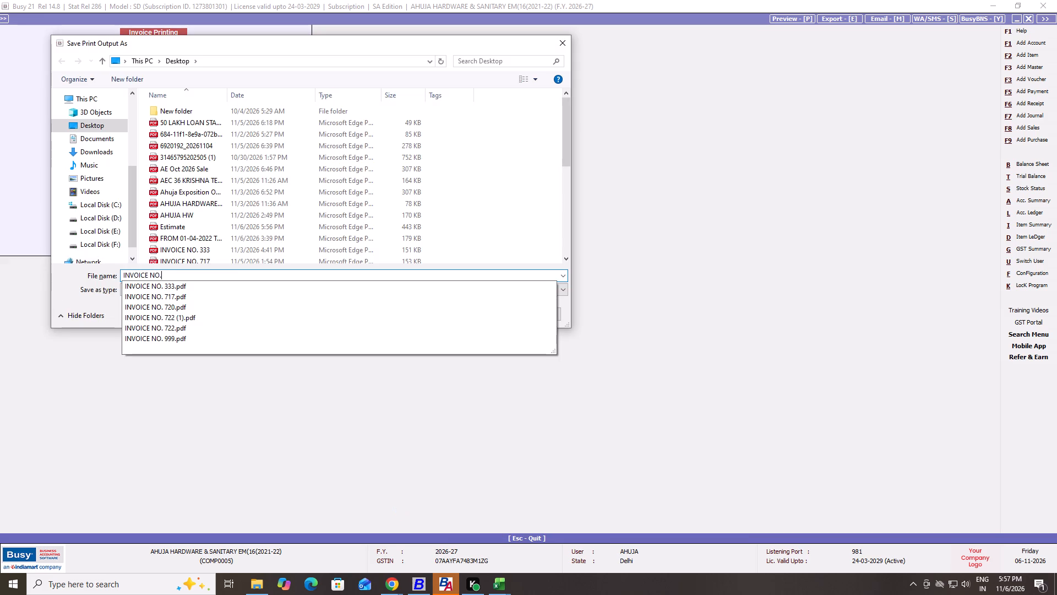
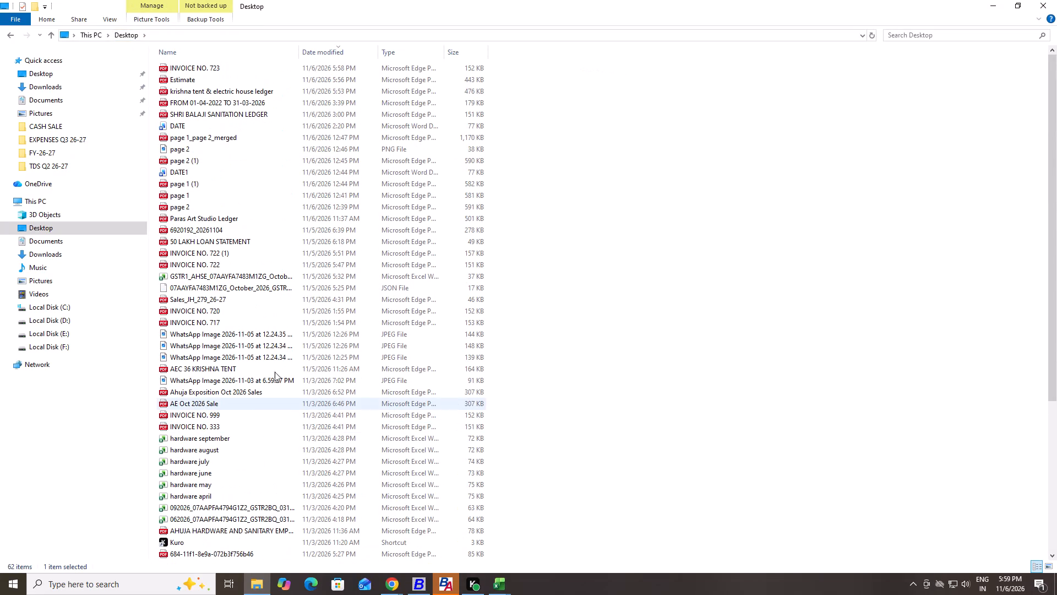
Open the Estimate PDF on the Desktop, inspect the estimate table's borders, and close it.
left_click(241, 84)
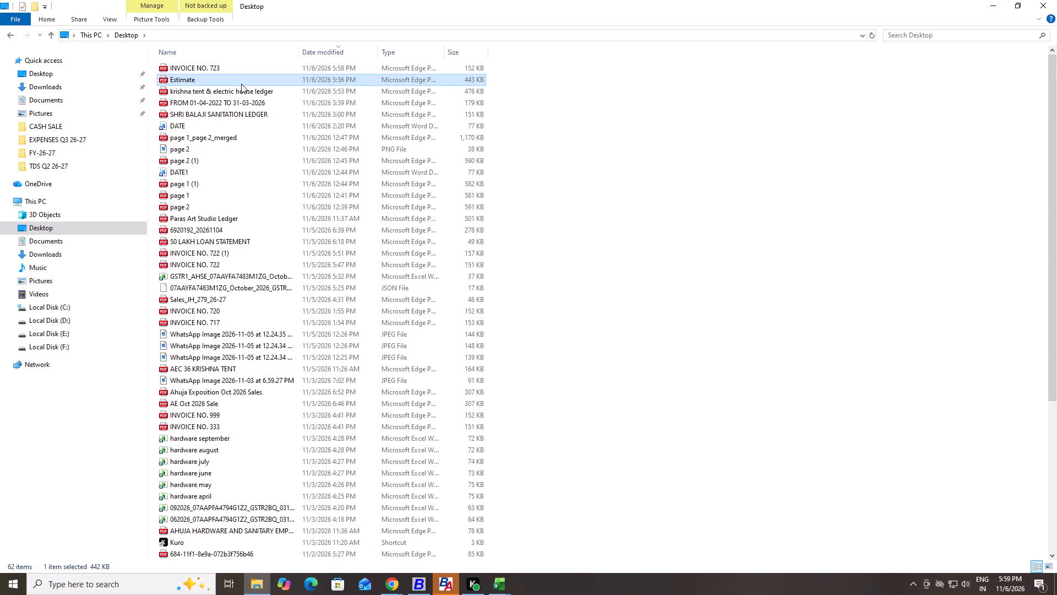
double_click(241, 84)
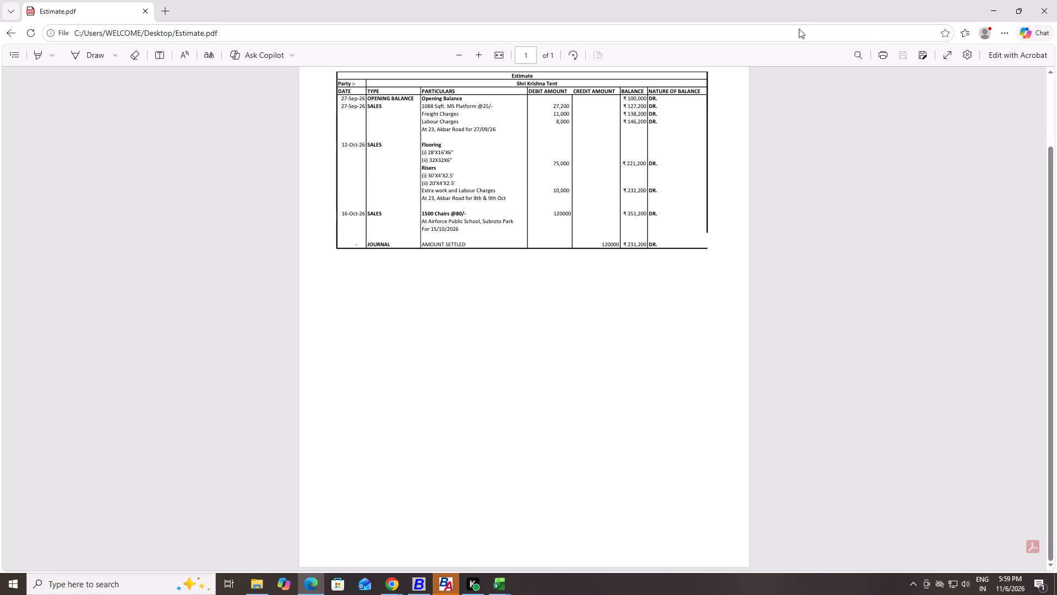
left_click(1050, 0)
left_click(1038, 6)
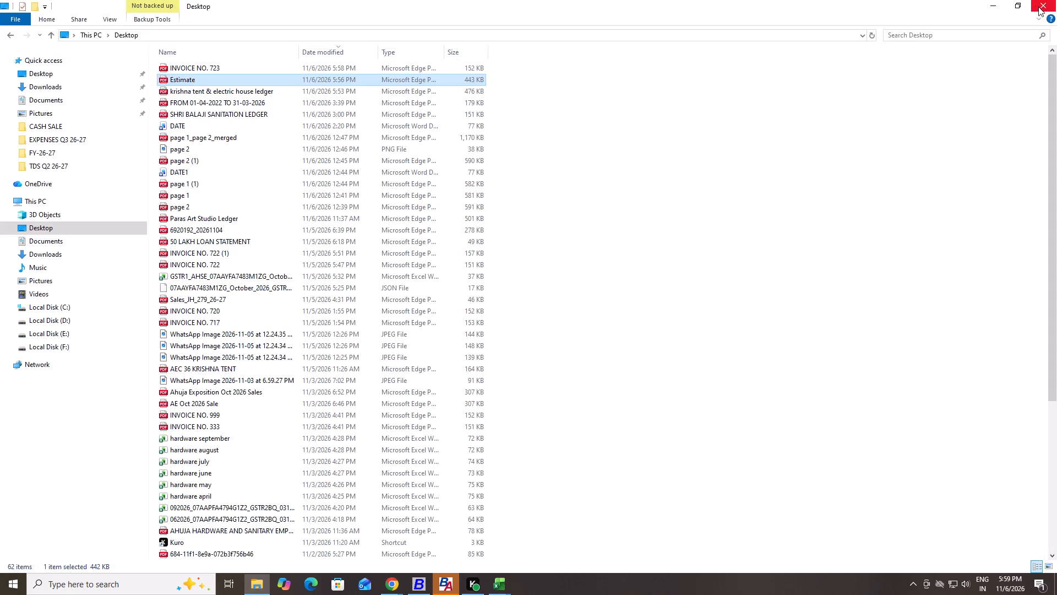
left_click(867, 187)
In the SUNDRY DEBTORS, SALE workbook, reapply the left border to cells I28:I29 beside the Shri Krishna Tent estimate.
key("alt+Tab")
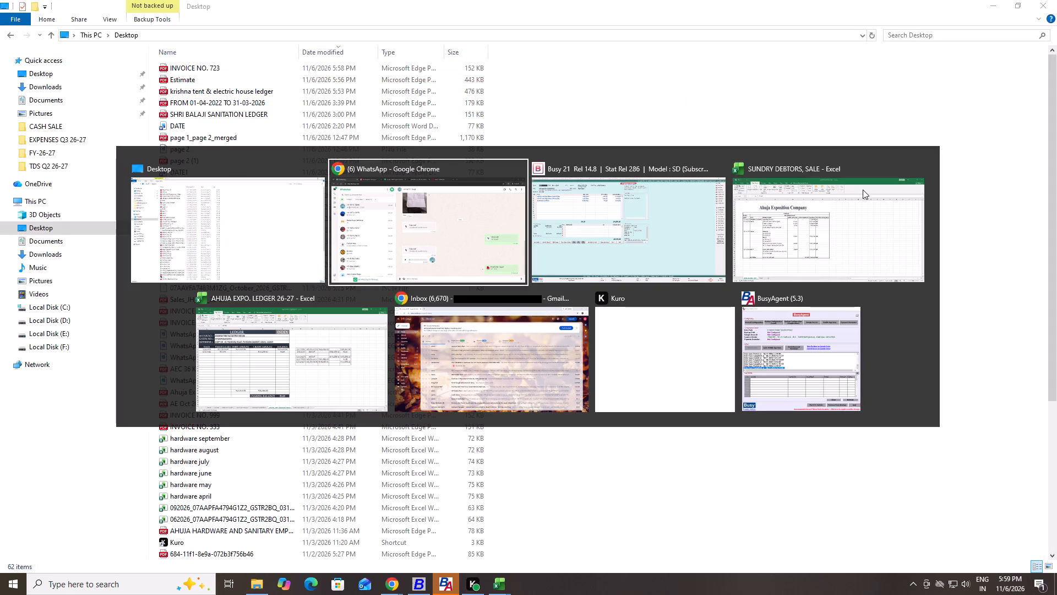
key("alt+Tab")
key("alt+Tab")
key("alt+Tab")
key("alt+Tab")
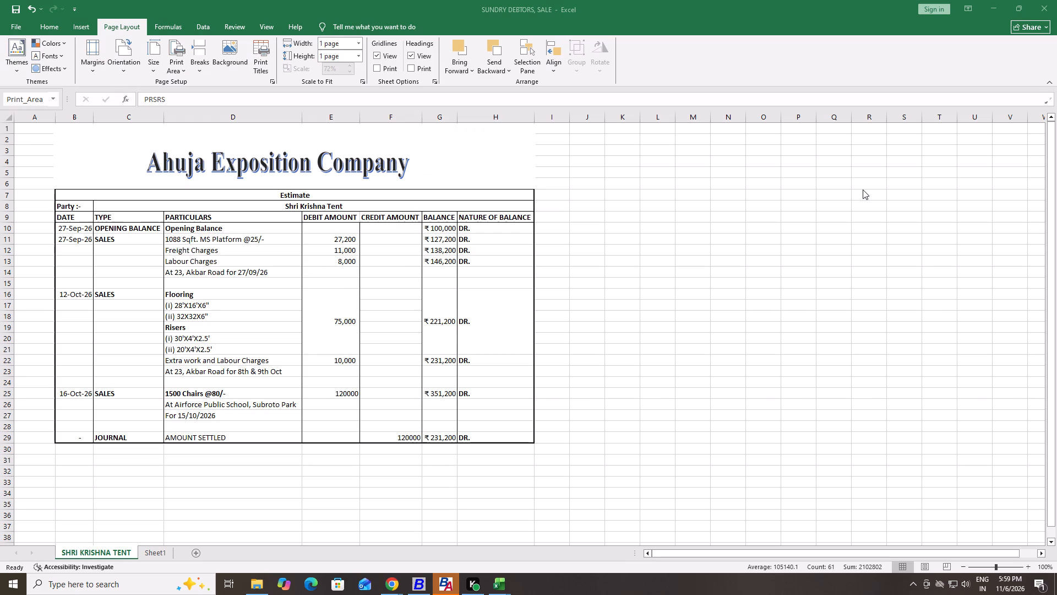
key("Right")
key("Right")
key("Right")
key("Right")
key("Right")
key("Right")
key("Right")
key("Right")
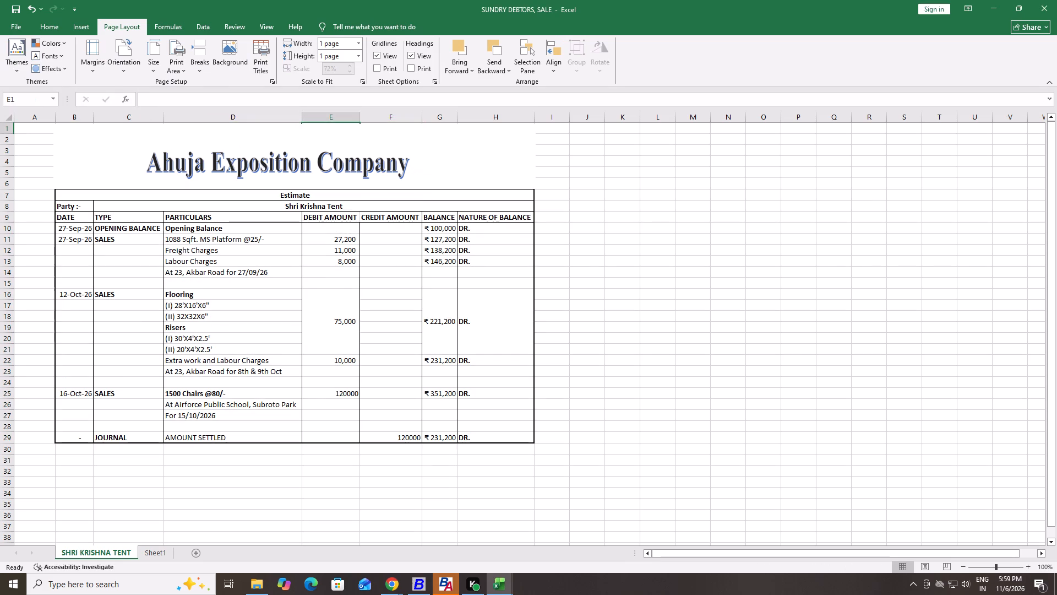
key("Down")
key("Down")
key("Down")
key("Down")
key("Down")
key("Down")
key("Down")
key("Down")
key("Down")
key("Down")
key("Down")
key("Down")
key("Down")
key("Down")
key("Down")
key("Down")
key("Down")
key("Down")
key("Down")
key("Down")
key("Down")
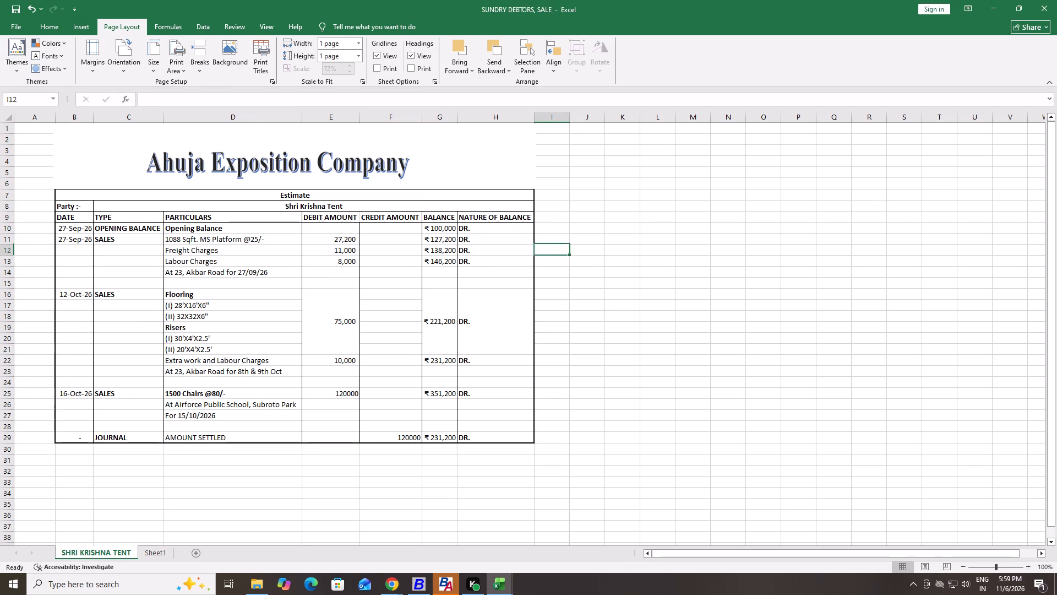
key("Down")
key("Down")
key("Down")
key("Down")
key("Down")
key("Down")
key("Down")
key("Down")
key("Down")
key("Down")
key("Down")
key("Down")
key("Down")
key("Down")
key("Down")
key("Down")
key("Down")
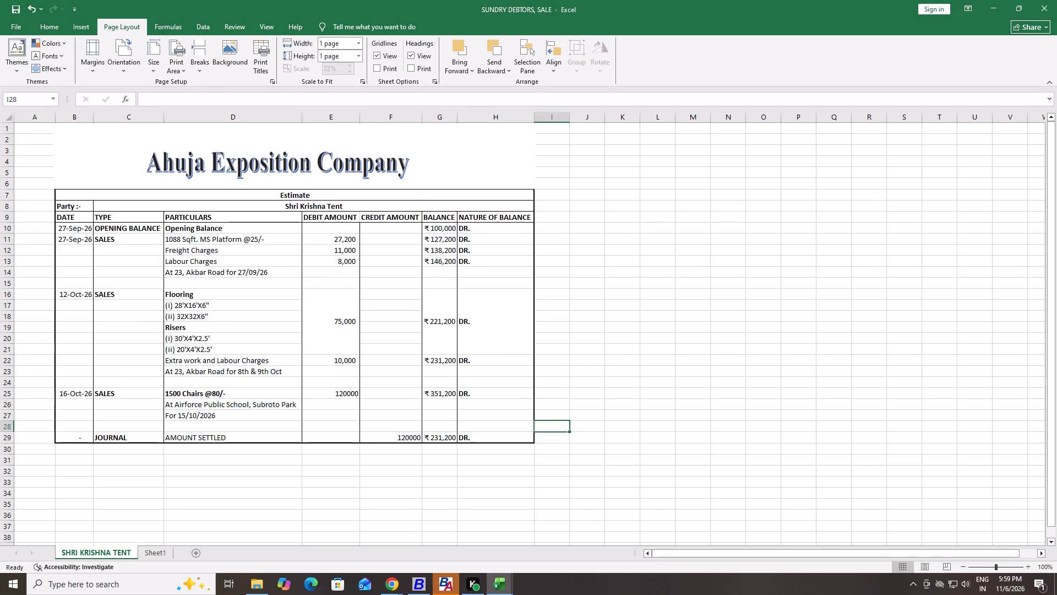
key("shift+Down")
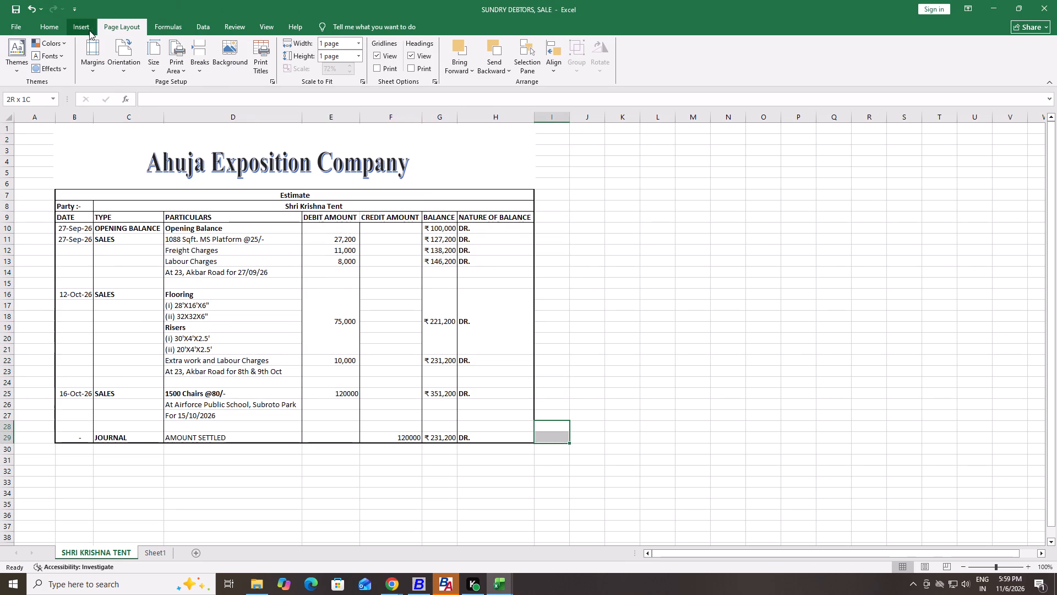
left_click(59, 24)
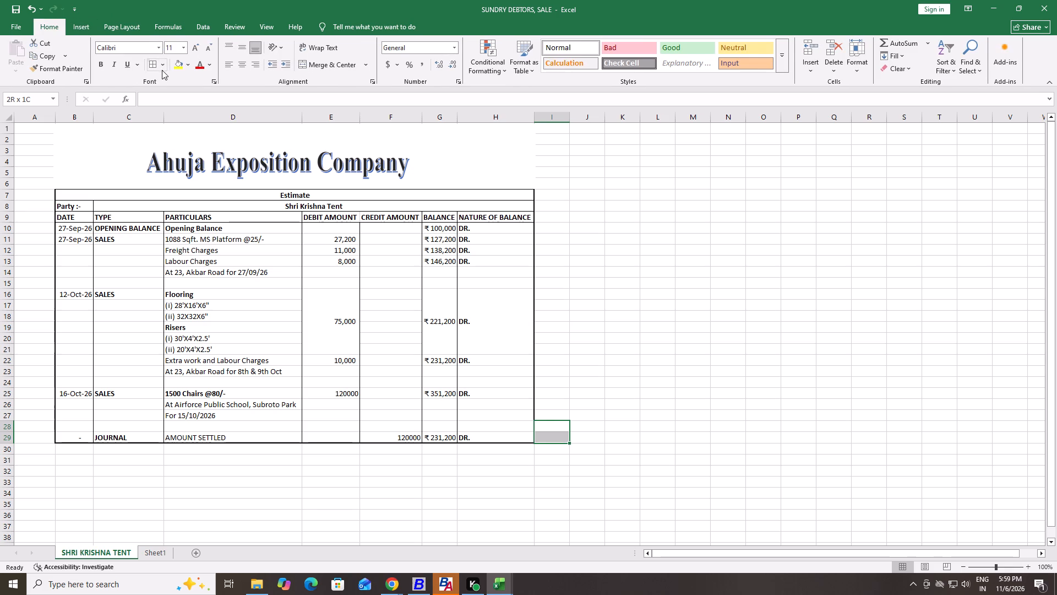
key("alt+h")
key("b")
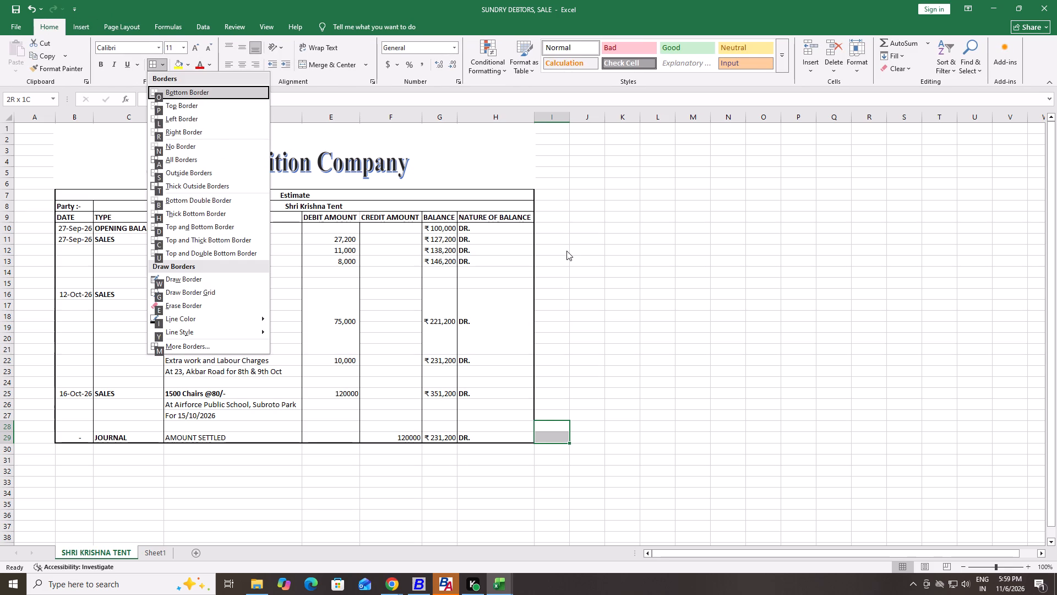
key("m")
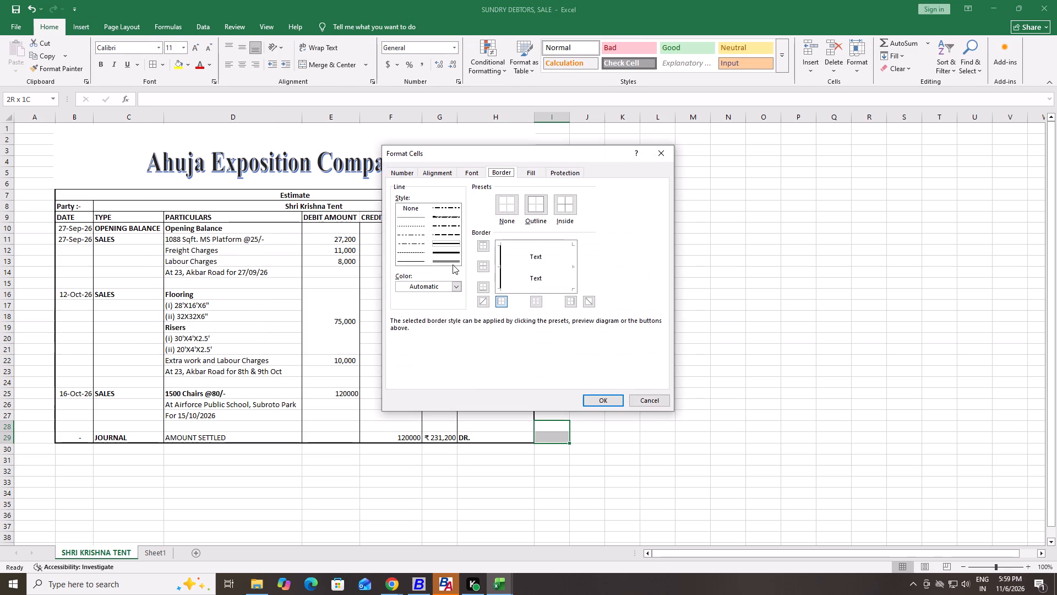
left_click(497, 300)
left_click(497, 300)
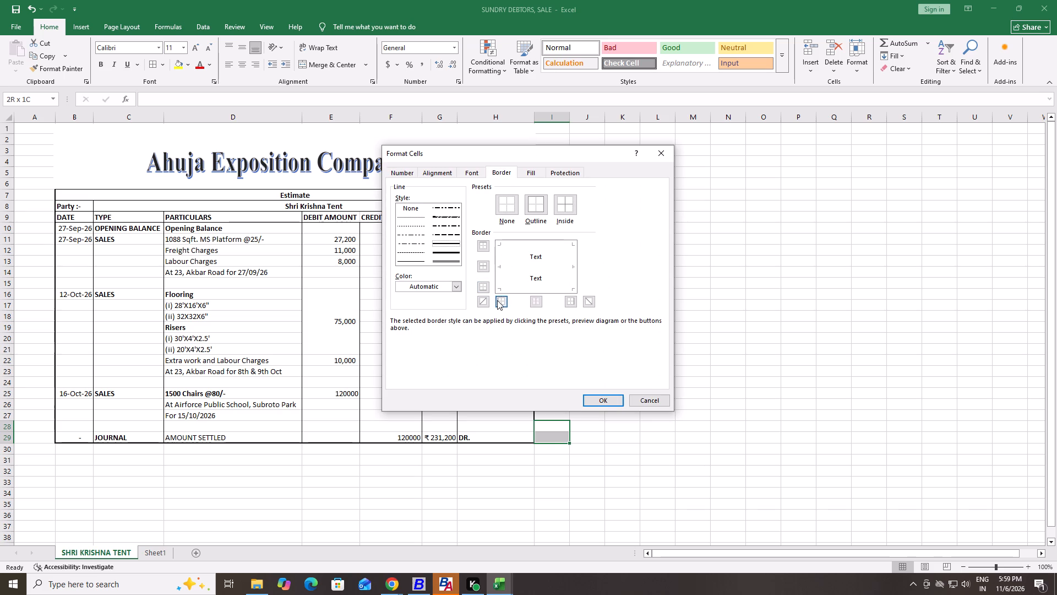
left_click(497, 300)
left_click(497, 300)
left_click(612, 399)
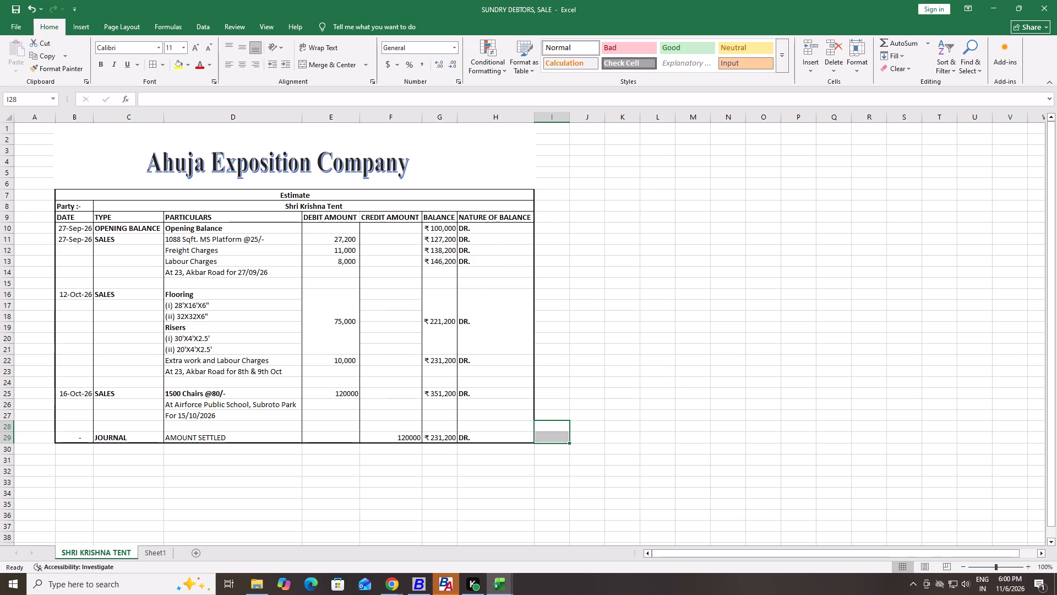
left_click(612, 399)
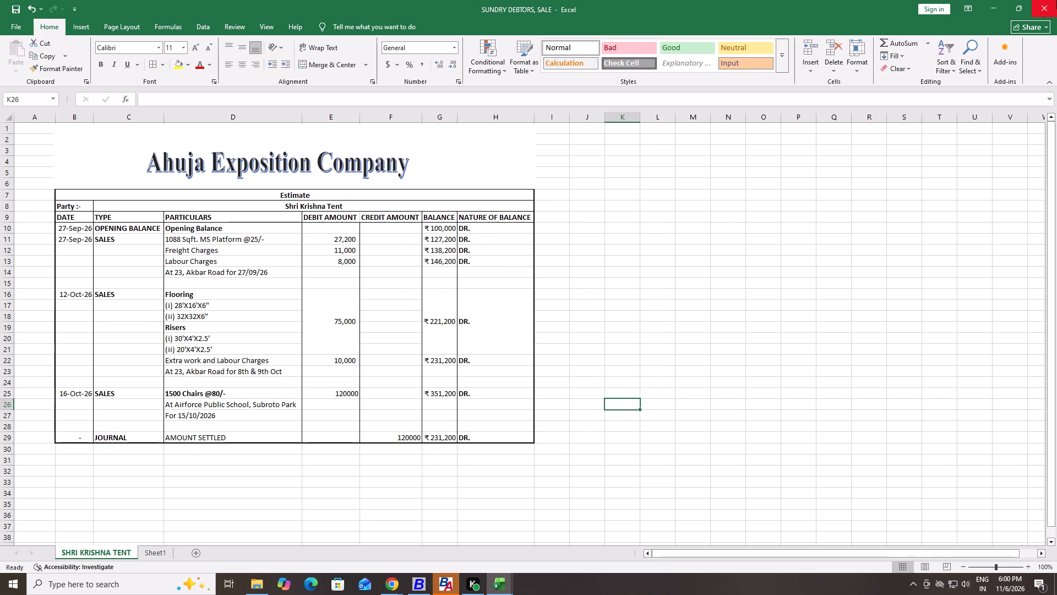
Save and close the SUNDRY DEBTORS, SALE workbook.
key("ctrl+s")
key("ctrl+s")
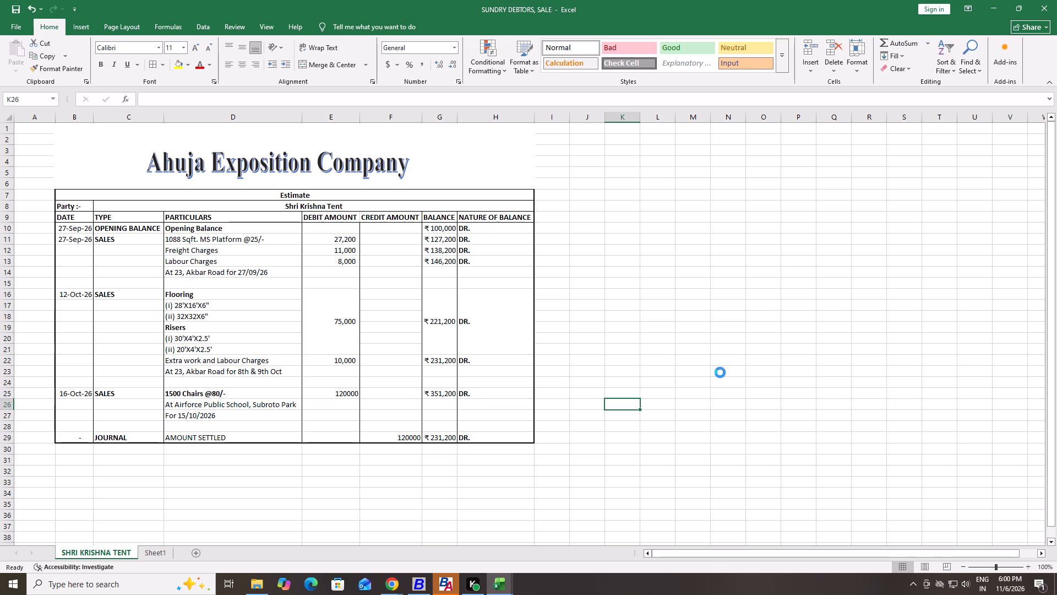
left_click(1056, 0)
Reopen the SUNDRY DEBTORS, SALE workbook from the Desktop's New folder, under AHUJA EXPOSITION CO and CASH SALE.
key("alt+Tab")
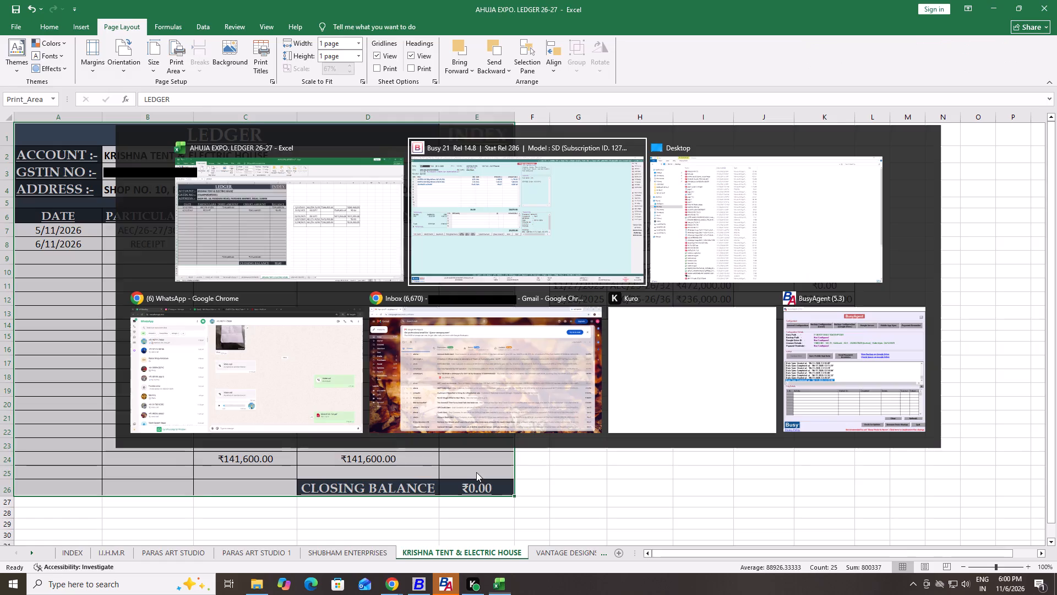
key("alt+Tab")
key("alt+Tab")
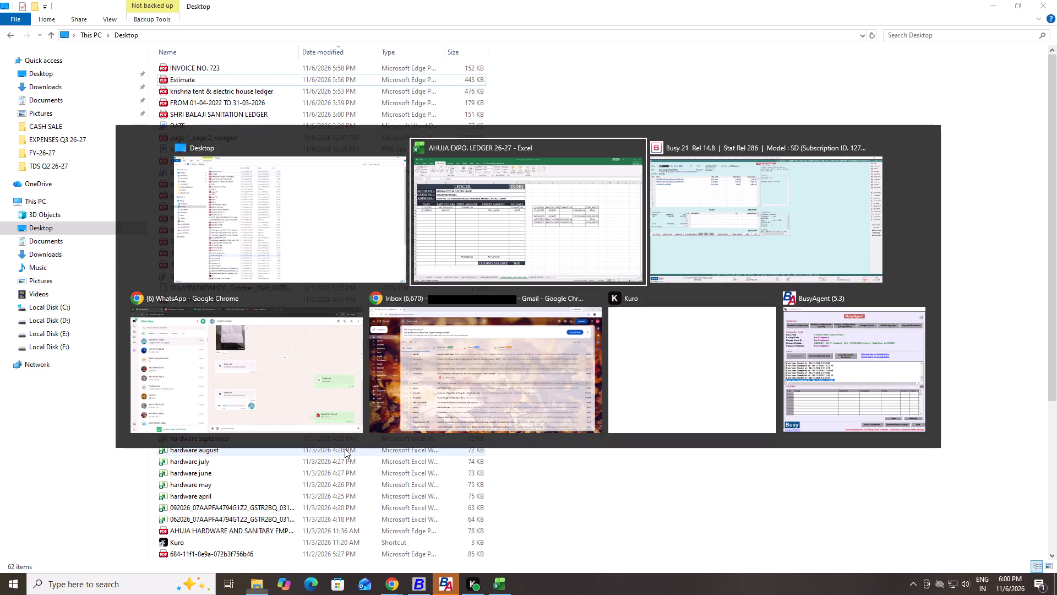
key("alt+Tab")
key("alt+shift+Tab")
key("alt+shift+Tab")
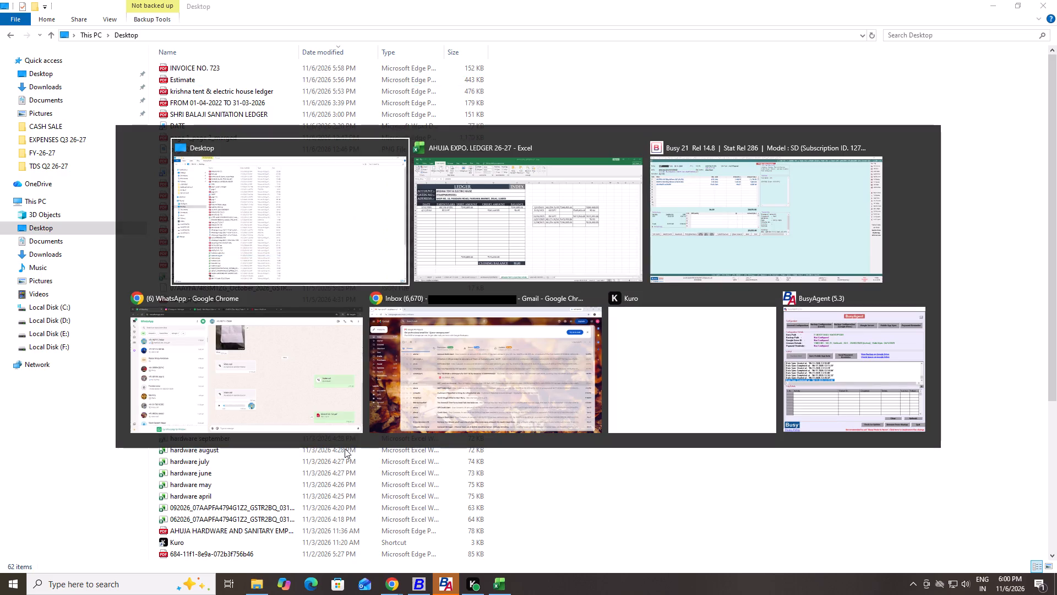
scroll(269, 266, "up", 11)
scroll(269, 266, "down", 11)
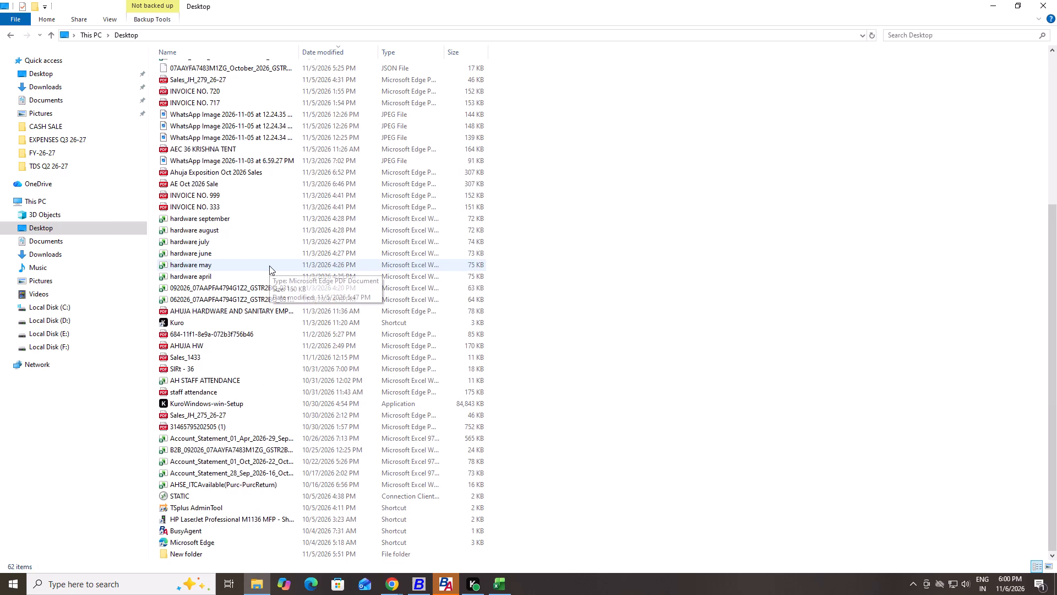
scroll(269, 266, "down", 6)
double_click(231, 549)
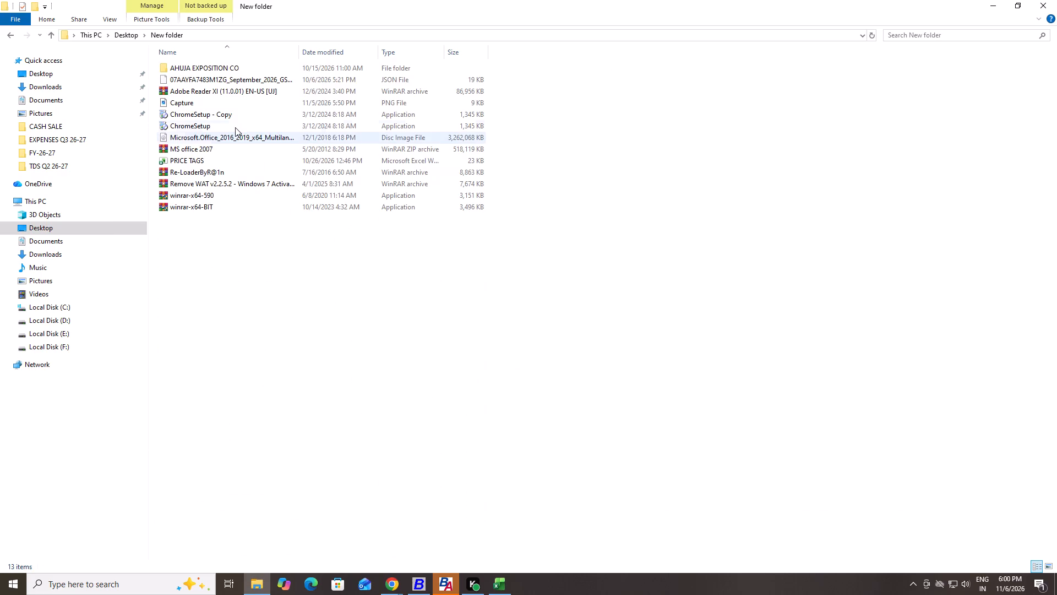
double_click(235, 62)
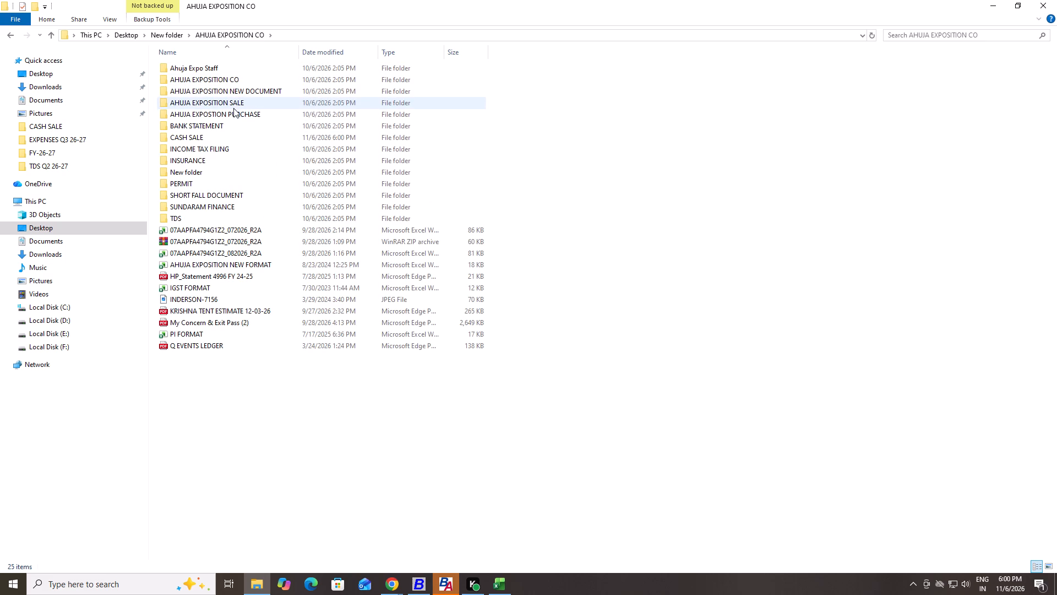
left_click(216, 144)
double_click(215, 133)
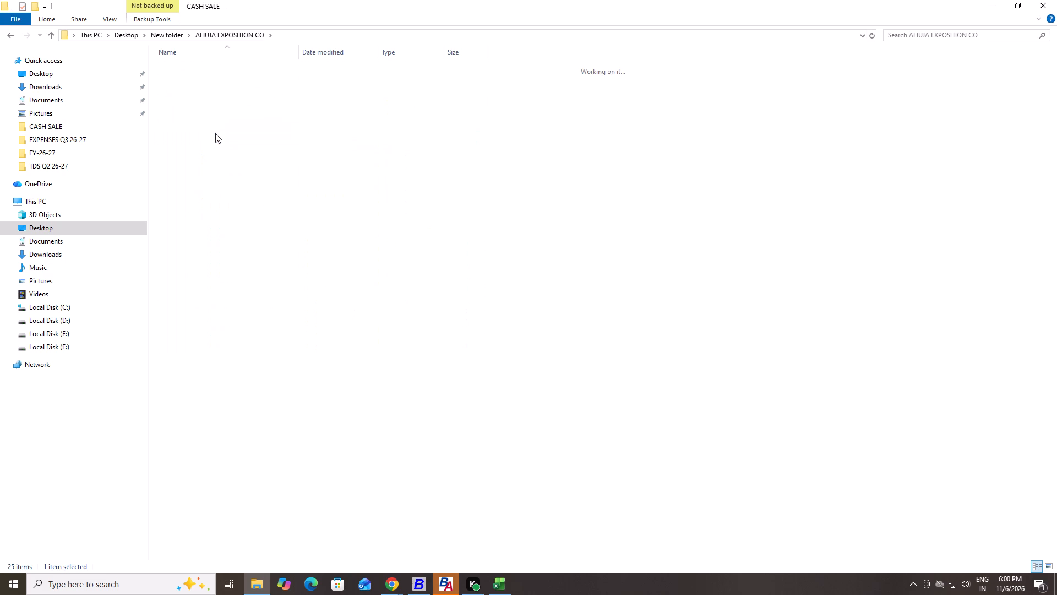
double_click(211, 66)
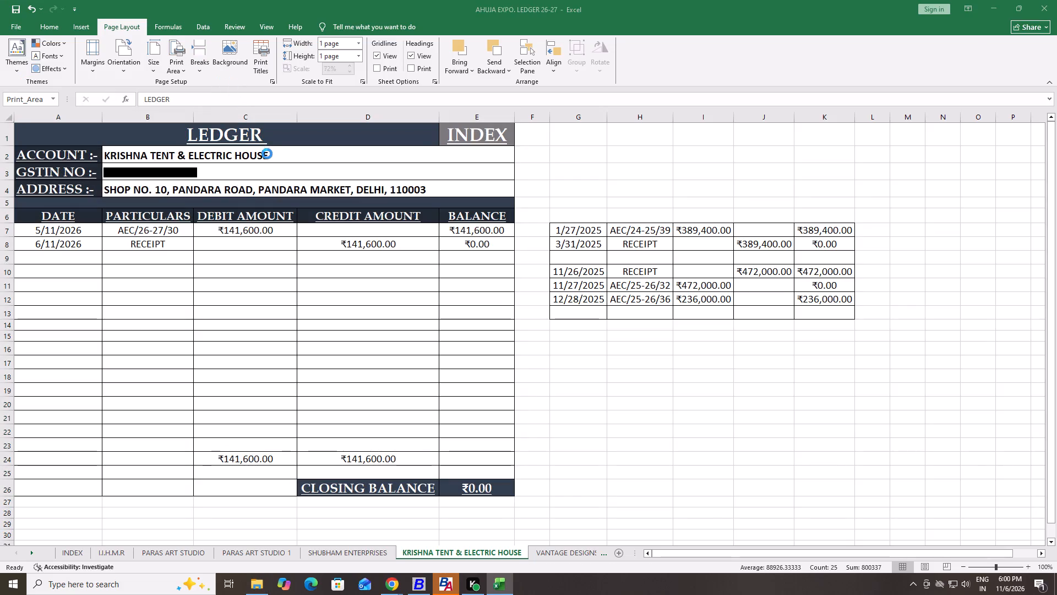
Set the whole estimate with its company heading, columns B to H down to row 29, as the print area.
left_click(408, 437)
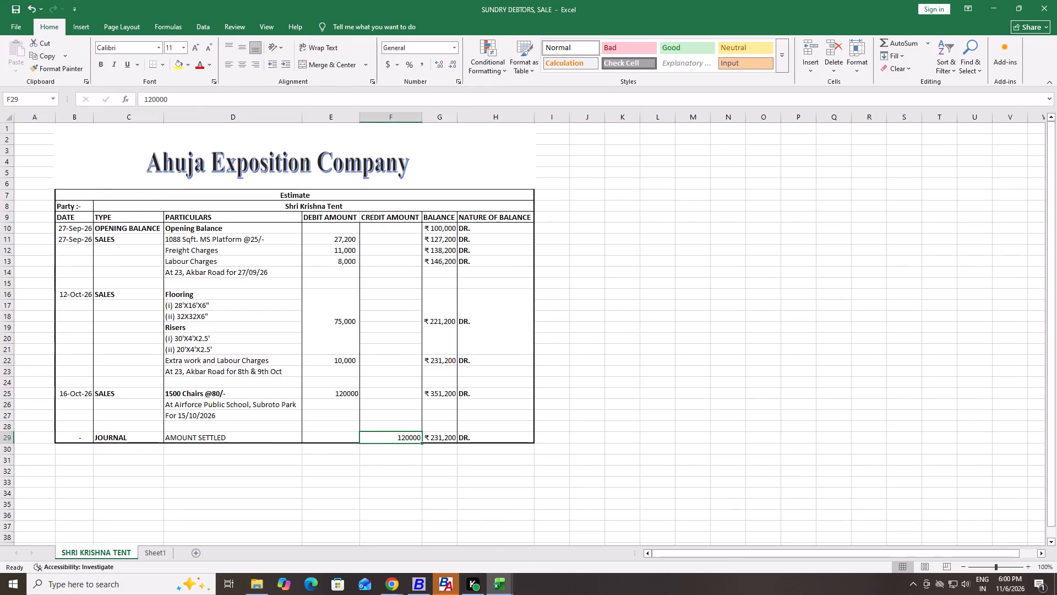
key("ctrl+Left")
key("ctrl+Left")
key("ctrl+Left")
key("ctrl+Up")
key("Right")
key("shift+Down")
key("shift+Down")
key("shift+Down")
key("shift+Down")
key("shift+Down")
key("shift+Down")
key("shift+Down")
key("shift+Down")
key("shift+Down")
key("shift+Down")
key("shift+Down")
key("shift+Down")
key("shift+Down")
key("shift+Down")
key("shift+Down")
key("shift+Down")
key("shift+Down")
key("shift+Down")
key("shift+Down")
key("shift+Down")
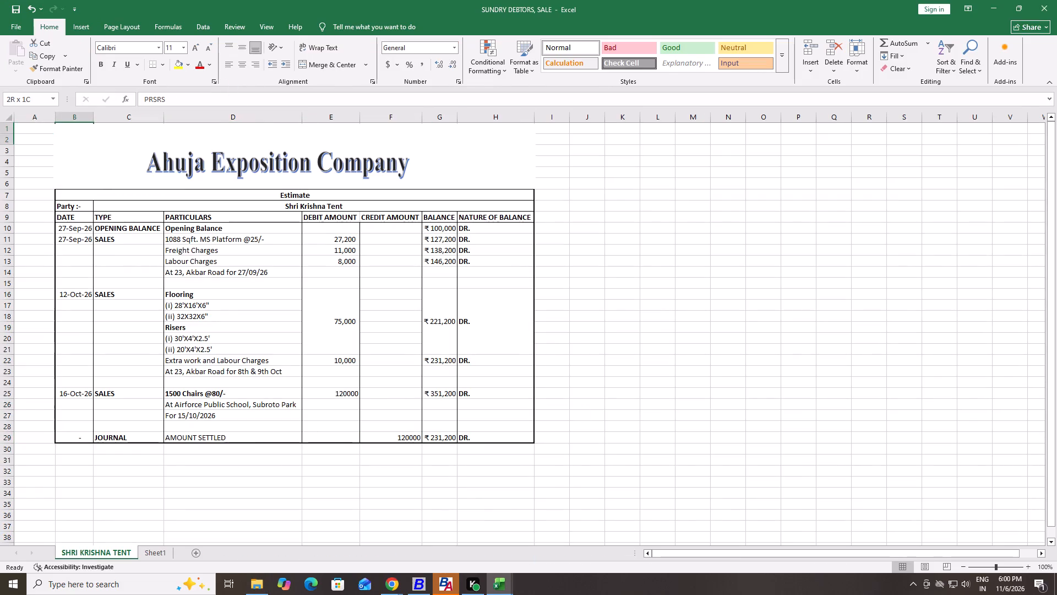
key("shift+Down")
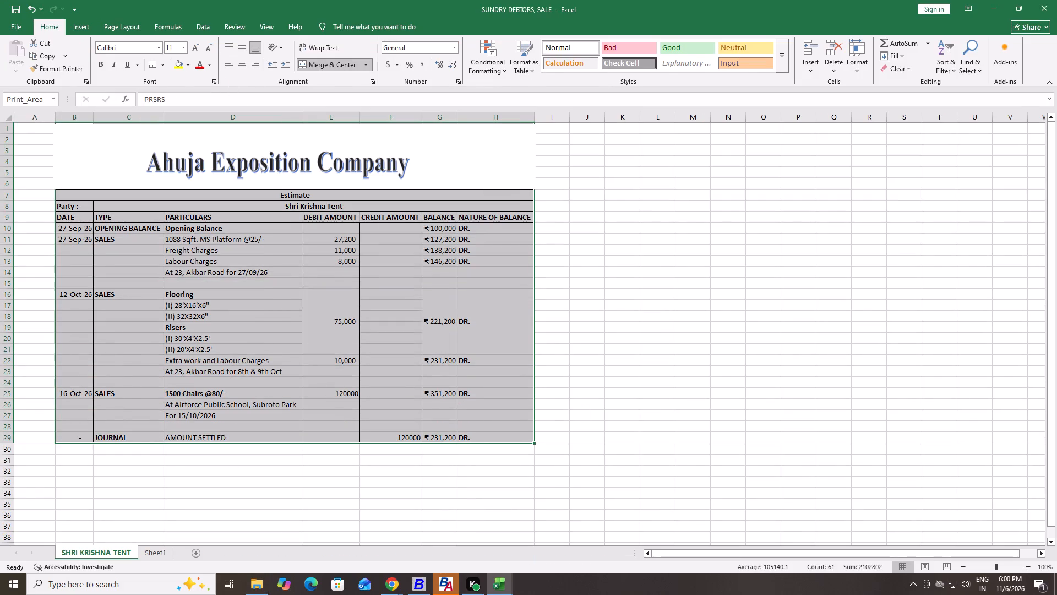
key("alt+p")
type("RS")
Print one copy of the estimate sheet with Microsoft Print to PDF, starting its Desktop file name with ES.
key("ctrl+p")
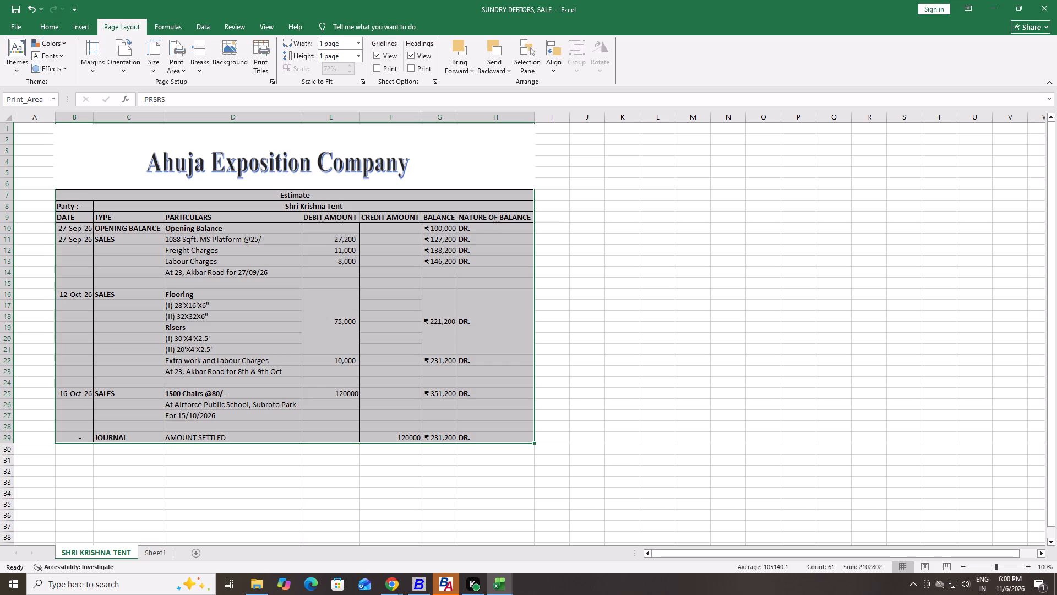
key("ctrl+p")
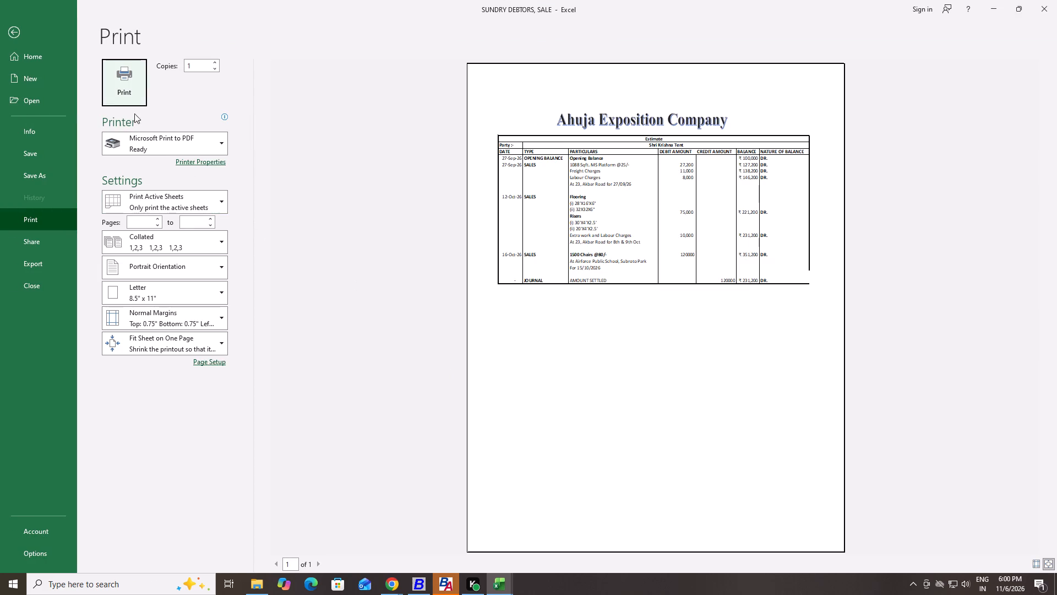
left_click(128, 91)
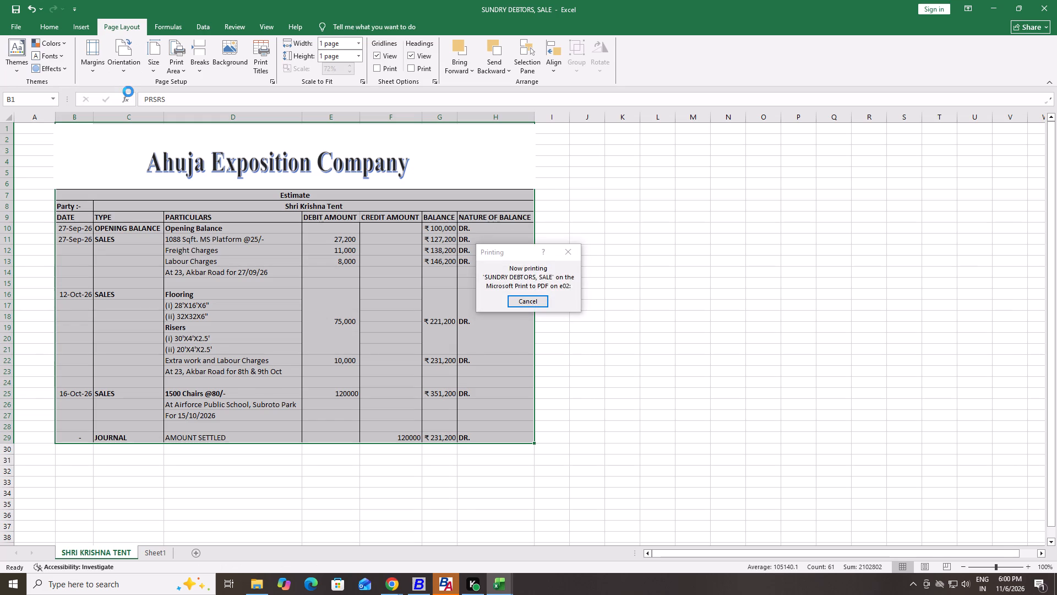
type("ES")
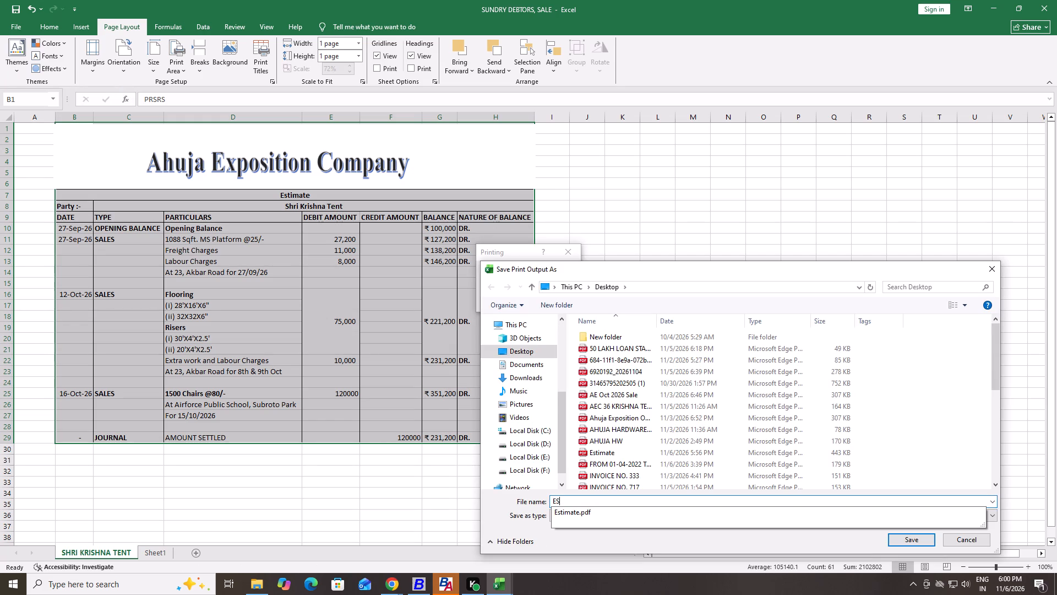
Save the print output on the Desktop as Estimate.pdf, replacing the existing file of that name.
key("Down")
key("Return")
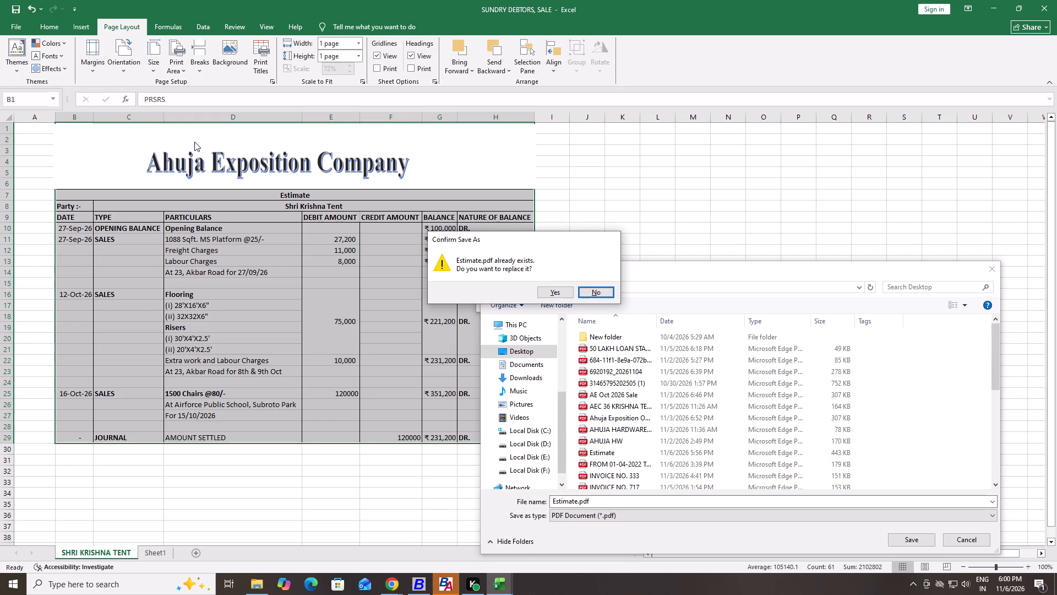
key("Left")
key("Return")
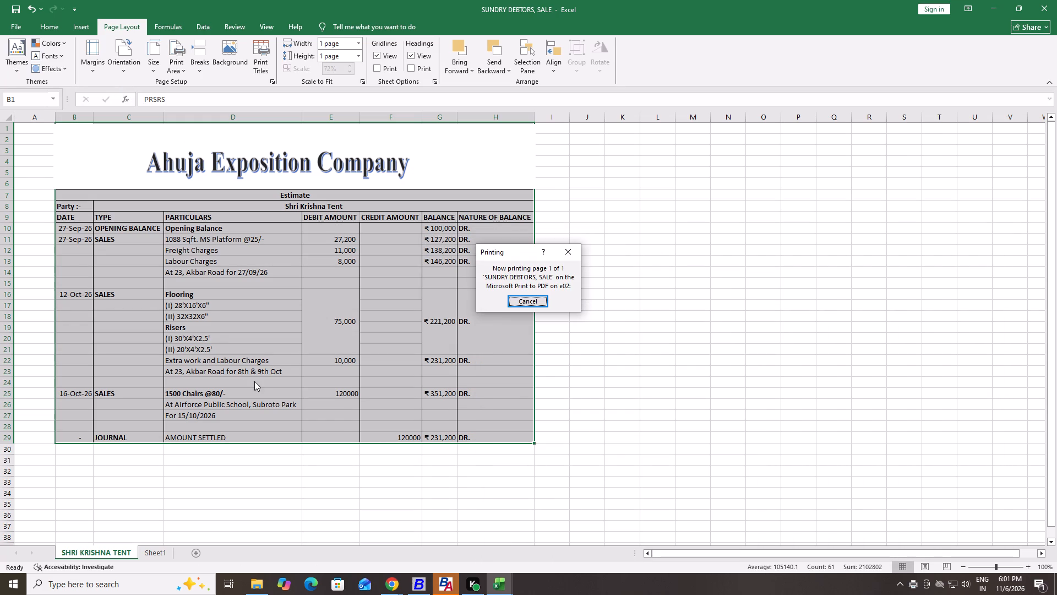
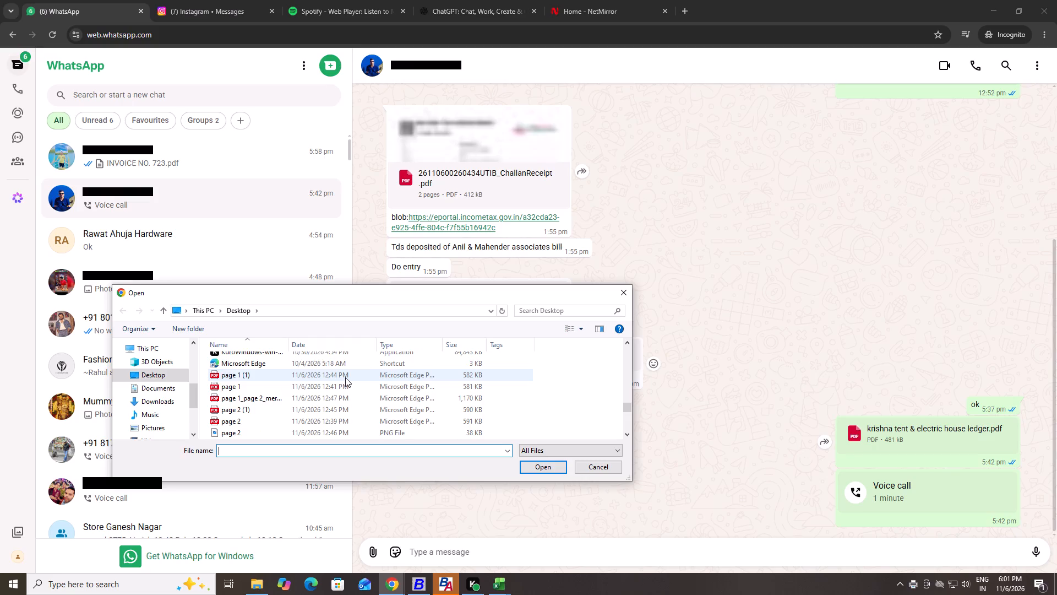
scroll(345, 377, "down", 6)
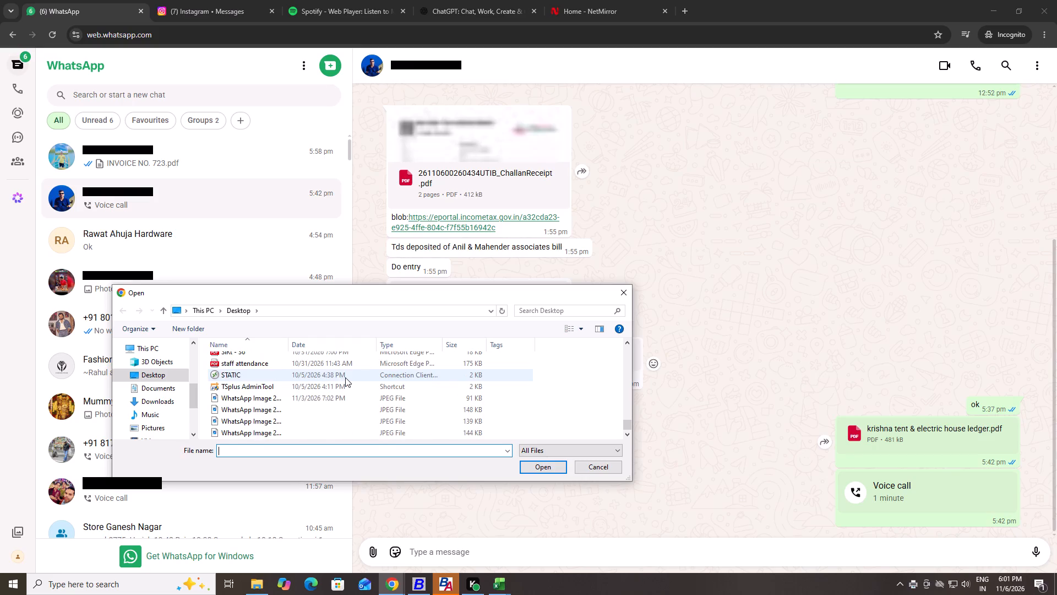